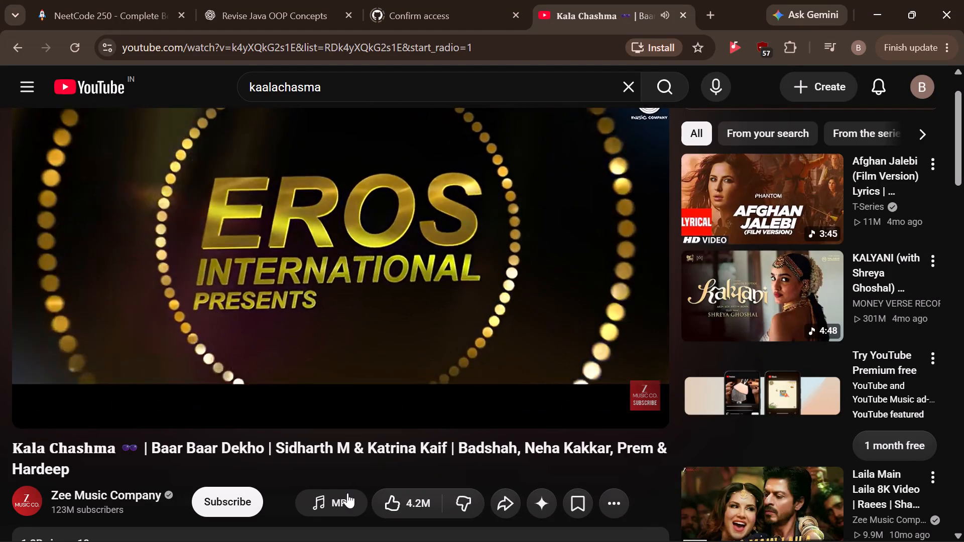
# Pause the Kala Chashma video and open its MP3 conversion options.
pyautogui.click(333, 326)
pyautogui.click(328, 502)
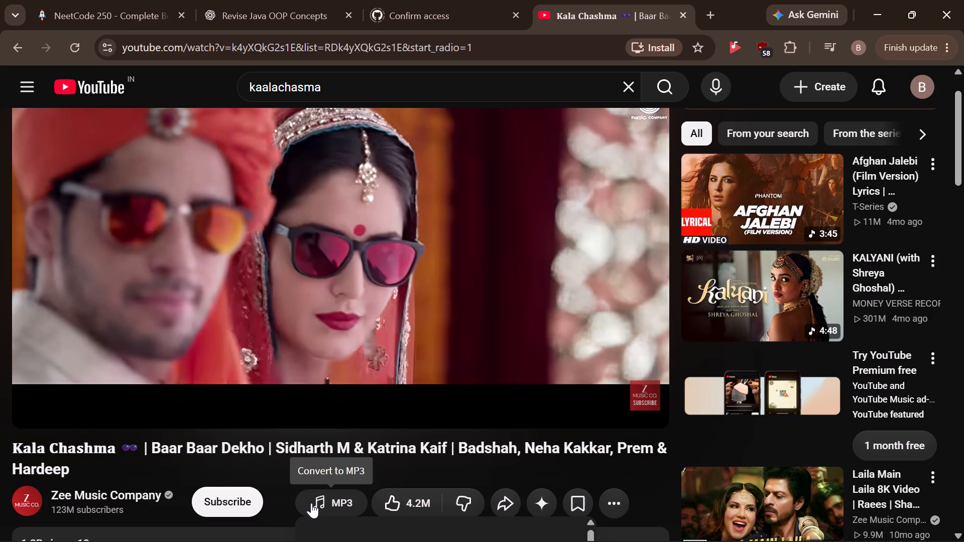
pyautogui.scroll(-1, 520, 295)
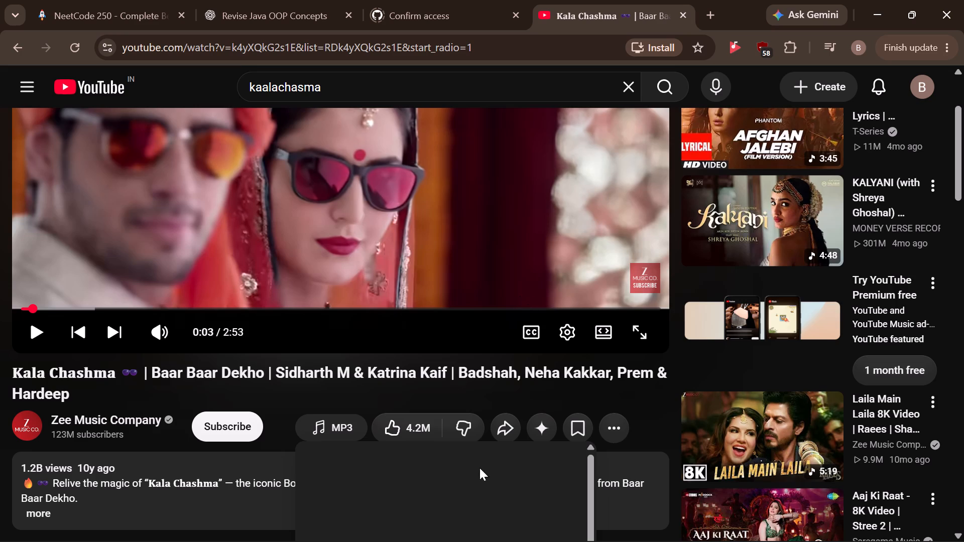
pyautogui.scroll(-3, 497, 430)
pyautogui.scroll(-1, 571, 434)
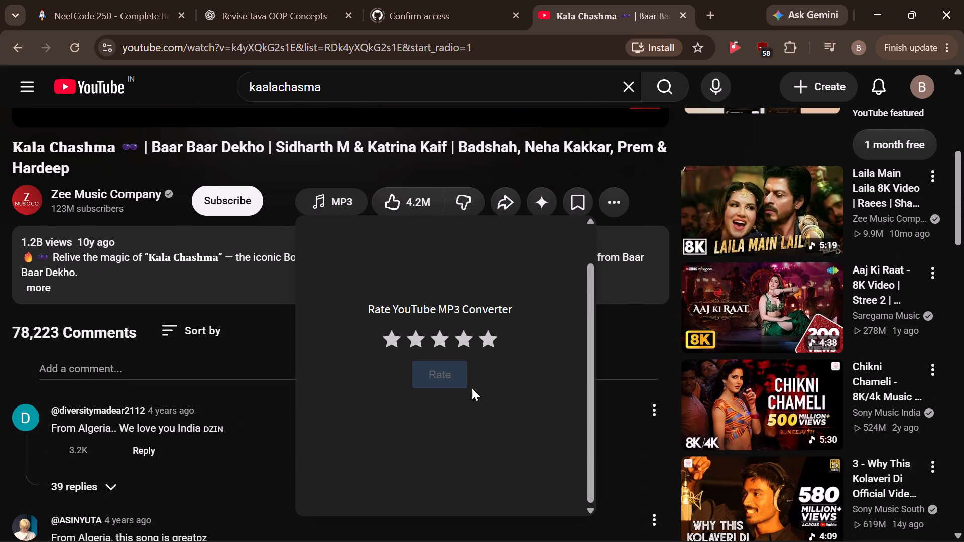
# Submit a five-star rating for the YouTube MP3 Converter and close the web store review page.
pyautogui.click(496, 346)
pyautogui.click(456, 371)
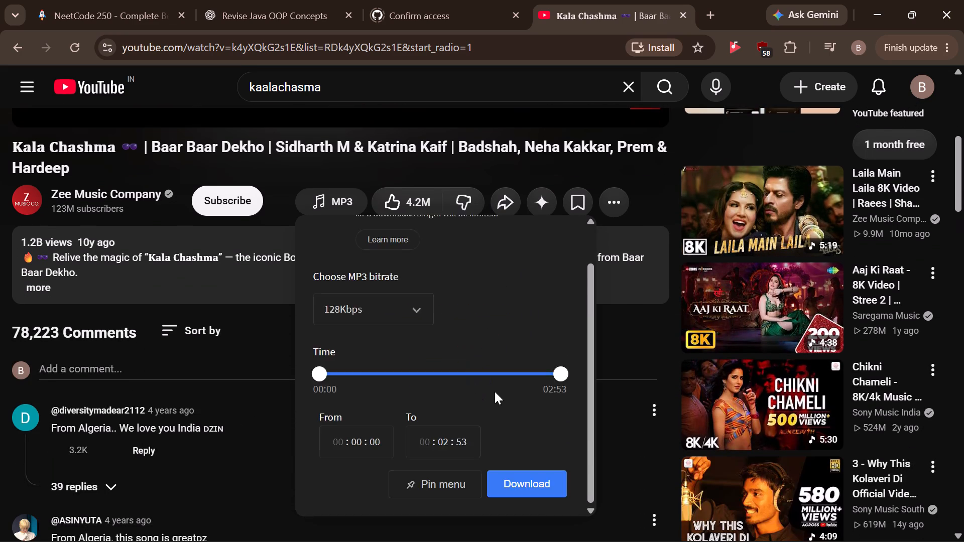
pyautogui.click(492, 24)
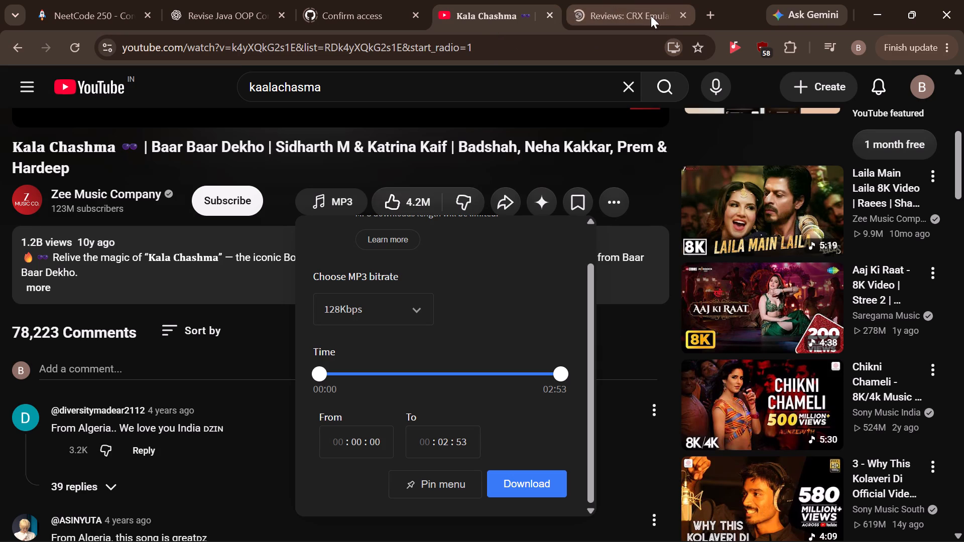
pyautogui.click(677, 14)
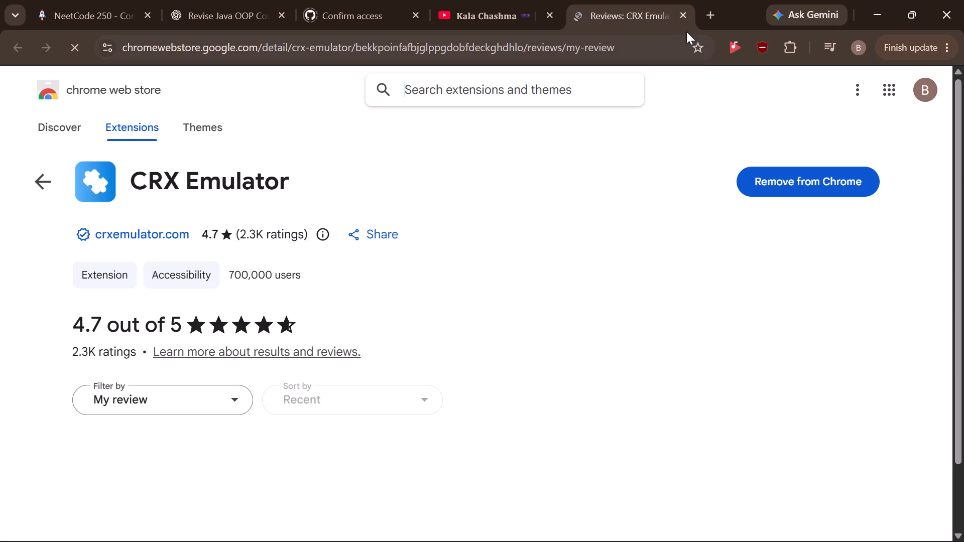
pyautogui.click(683, 19)
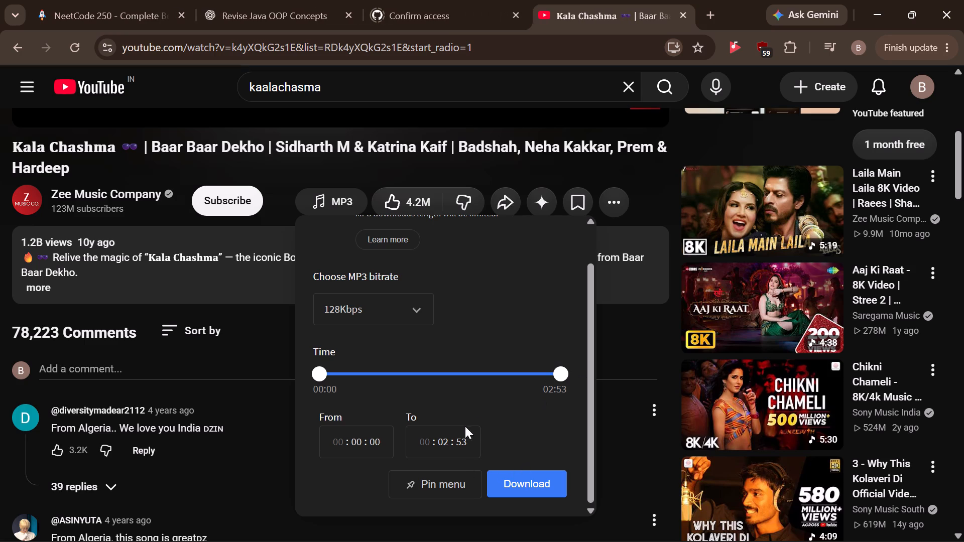
# Download the Kala Chashma song as a 128Kbps MP3 and show the file in its Downloads folder.
pyautogui.click(529, 483)
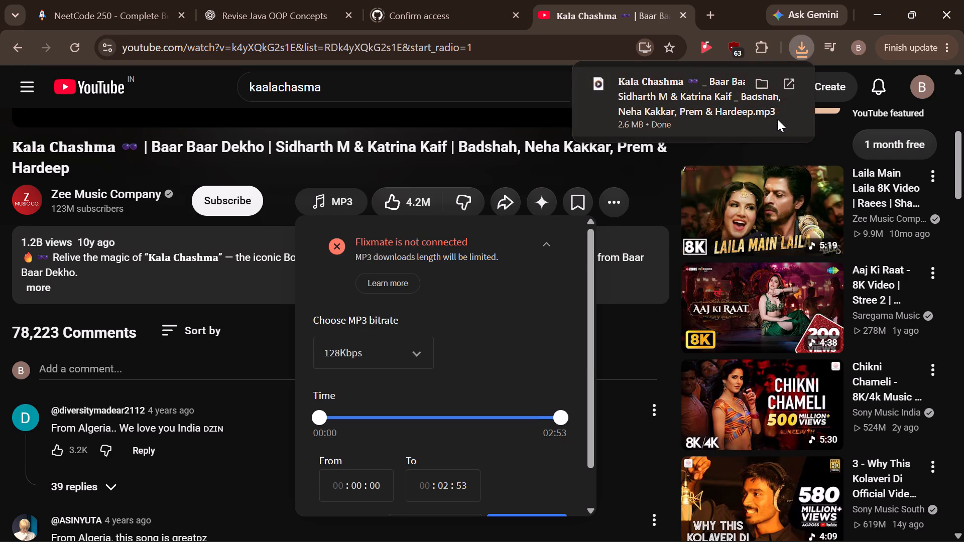
pyautogui.click(760, 84)
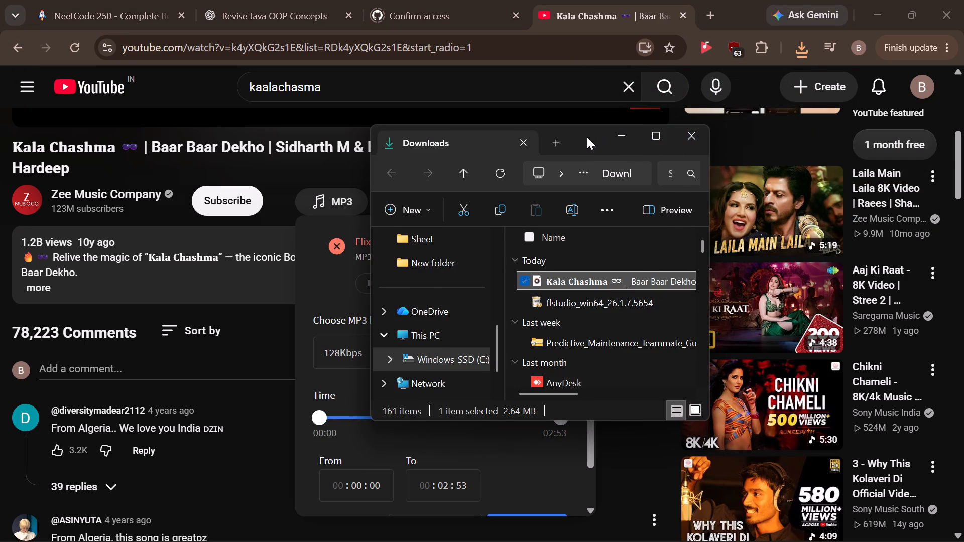
pyautogui.moveTo(587, 137); pyautogui.dragTo(354, 187)
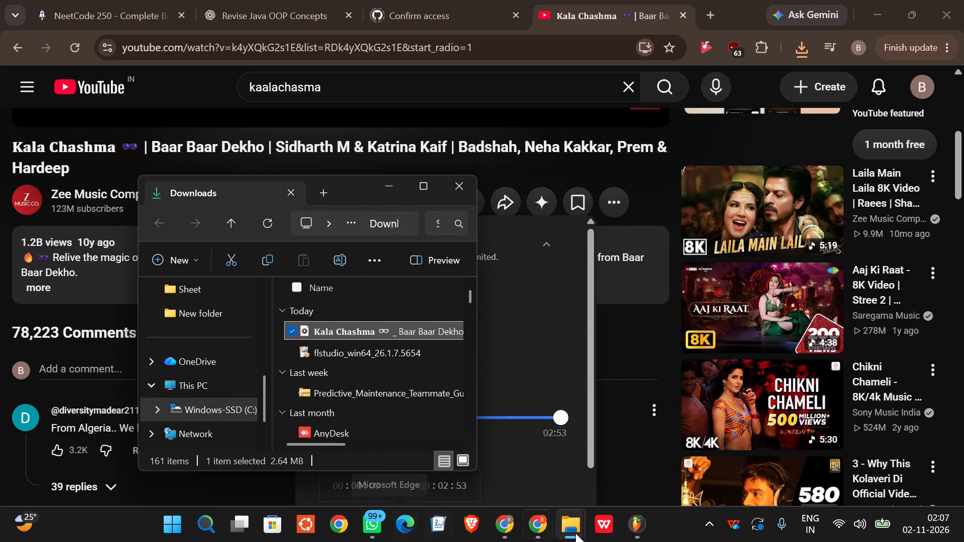
# Switch to FL Studio and turn on the metronome, checking it with short starts and stops of playback.
pyautogui.click(629, 525)
pyautogui.press('space')
pyautogui.press('space')
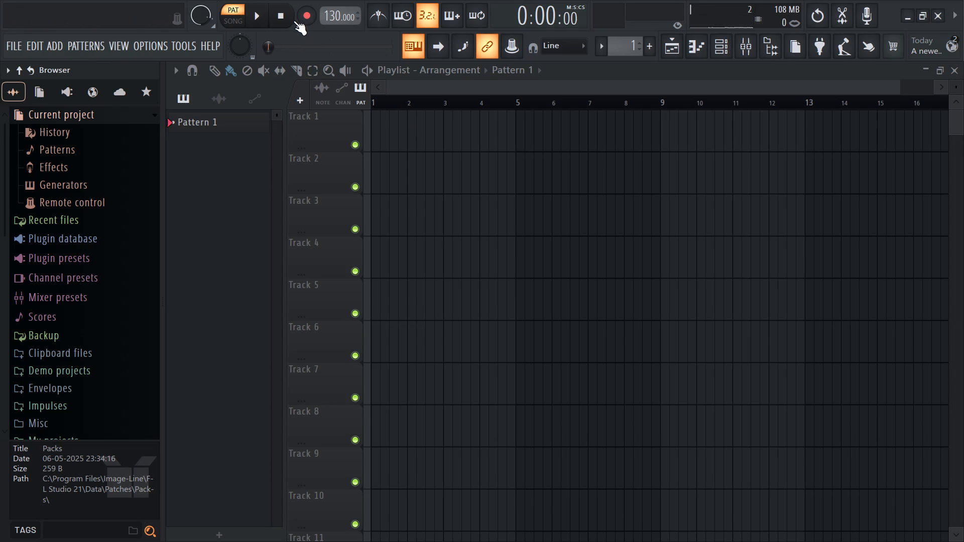
pyautogui.click(373, 14)
pyautogui.press('space')
pyautogui.press('space')
pyautogui.press('space')
pyautogui.press('space')
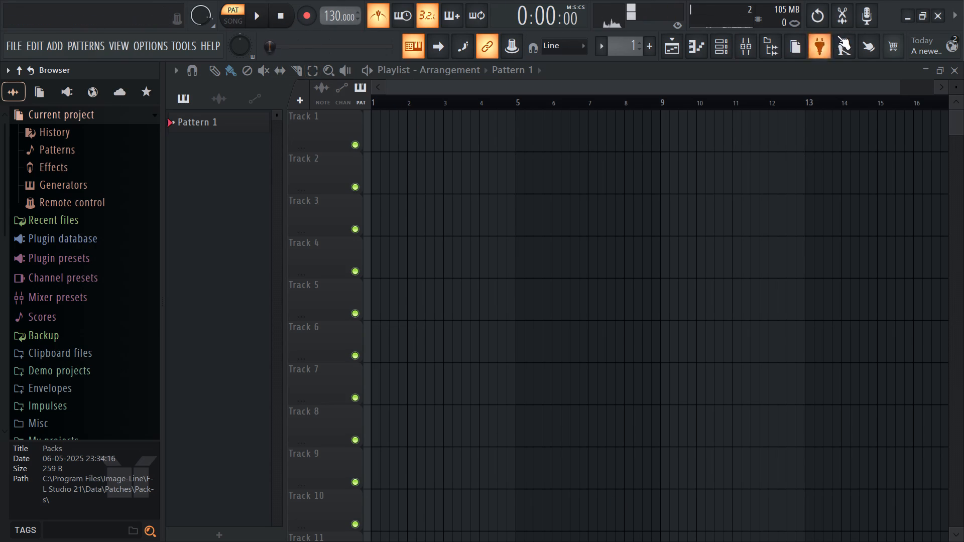
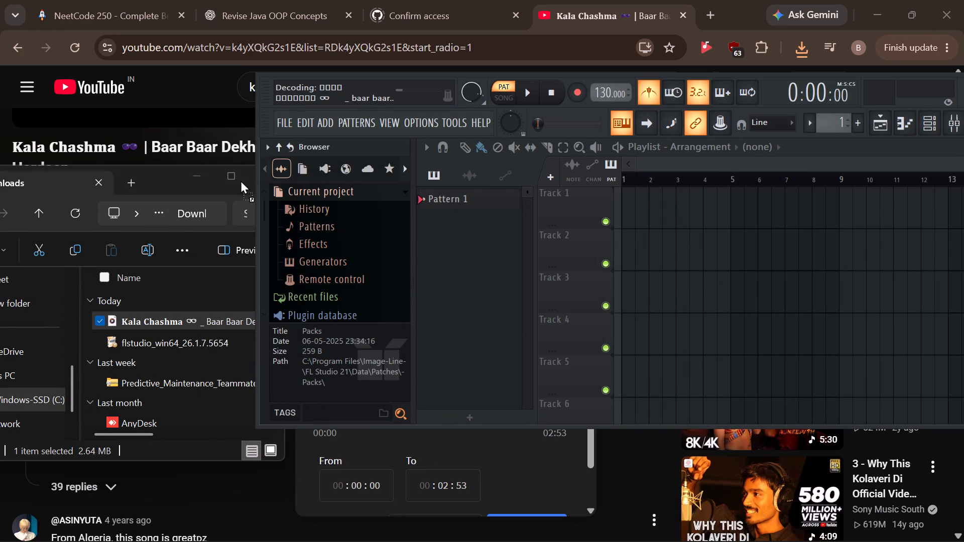
# Place the Kala Chashma audio clip on Track 1 of the playlist, starting at bar 1.
pyautogui.click(196, 177)
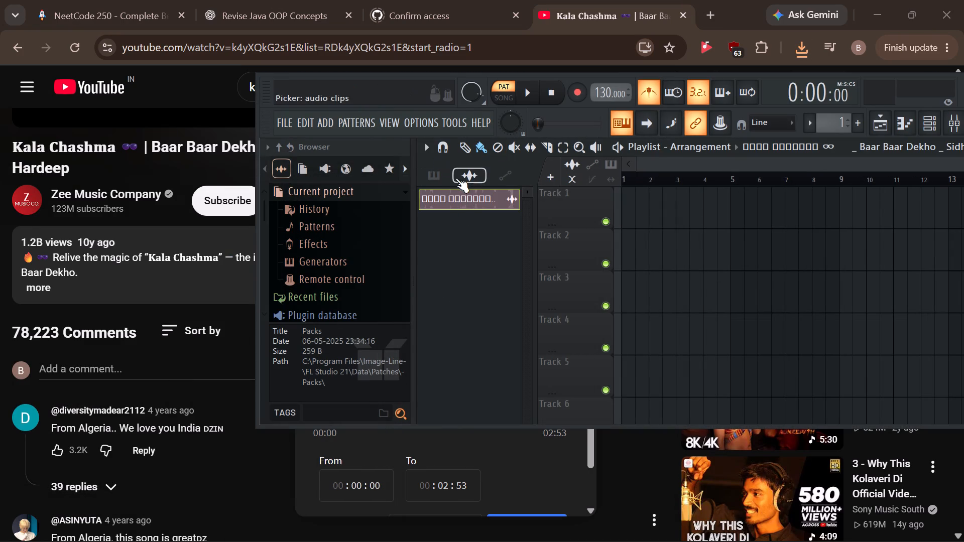
pyautogui.moveTo(466, 205); pyautogui.dragTo(725, 213)
pyautogui.moveTo(789, 219); pyautogui.dragTo(533, 221)
# Switch playback from pattern to song mode, turn off the metronome and play the song.
pyautogui.press('space')
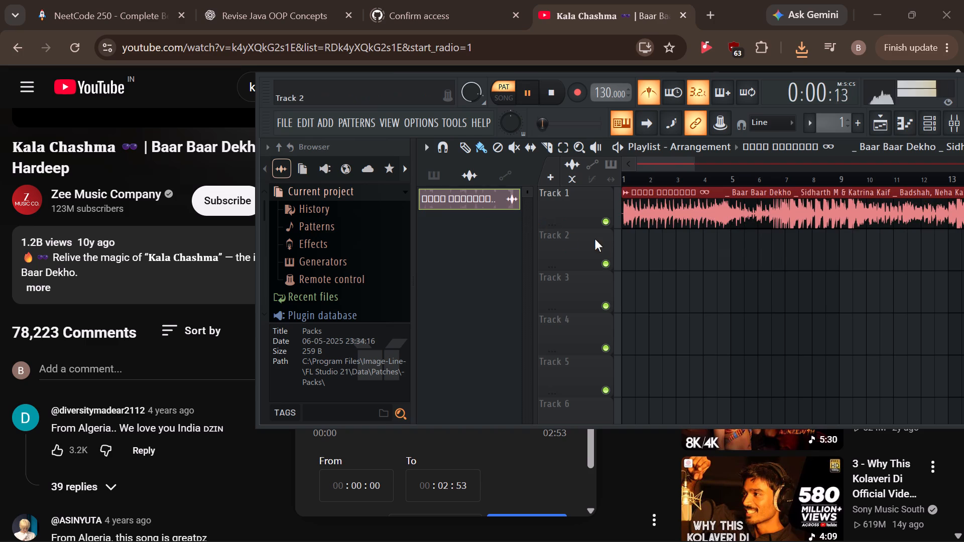
pyautogui.press('space')
pyautogui.click(510, 99)
pyautogui.press('space')
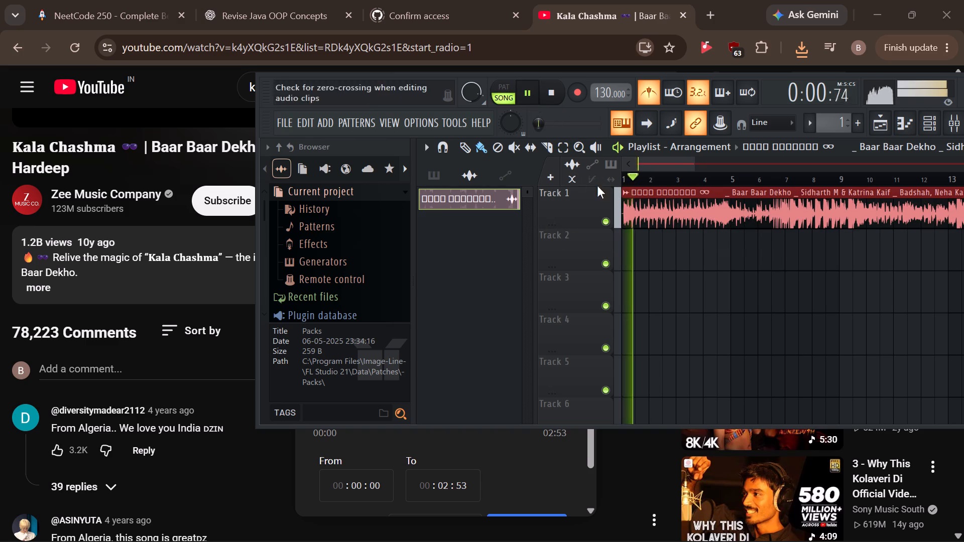
pyautogui.click(651, 106)
pyautogui.press('space')
pyautogui.click(654, 100)
pyautogui.press('space')
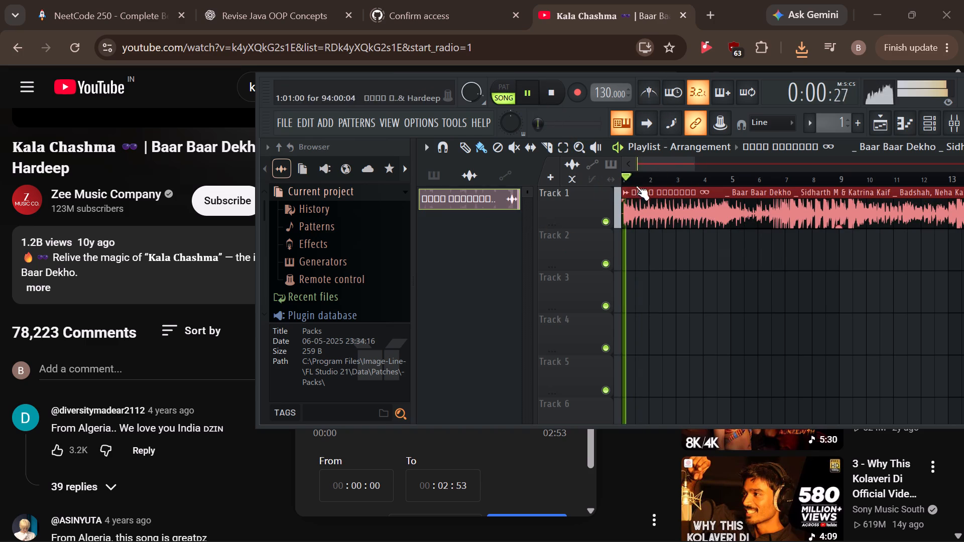
# Maximise FL Studio and trim the end of the Track 1 clip to a length of 29 bars.
pyautogui.doubleClick(266, 103)
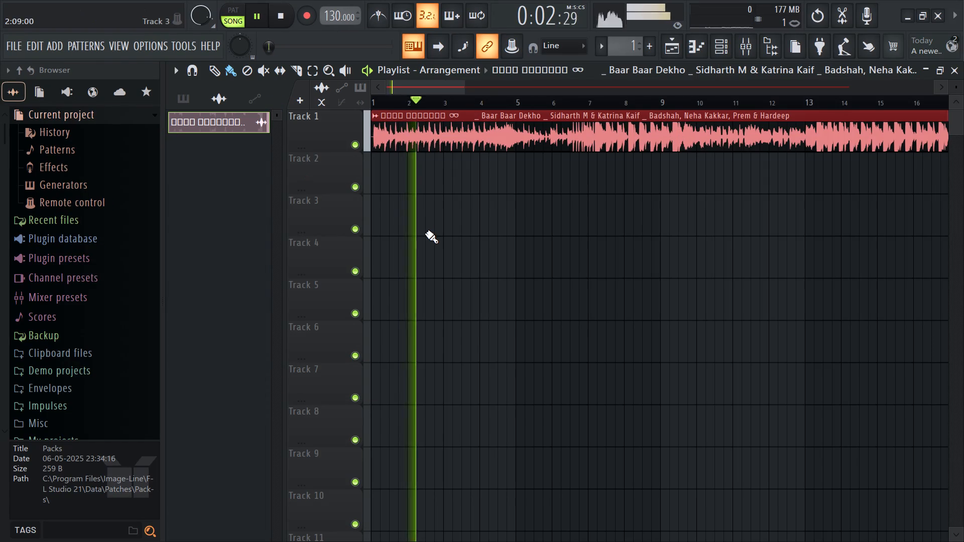
pyautogui.keyDown('ctrl'); pyautogui.scroll(-17, 420, 227); pyautogui.keyUp('ctrl')
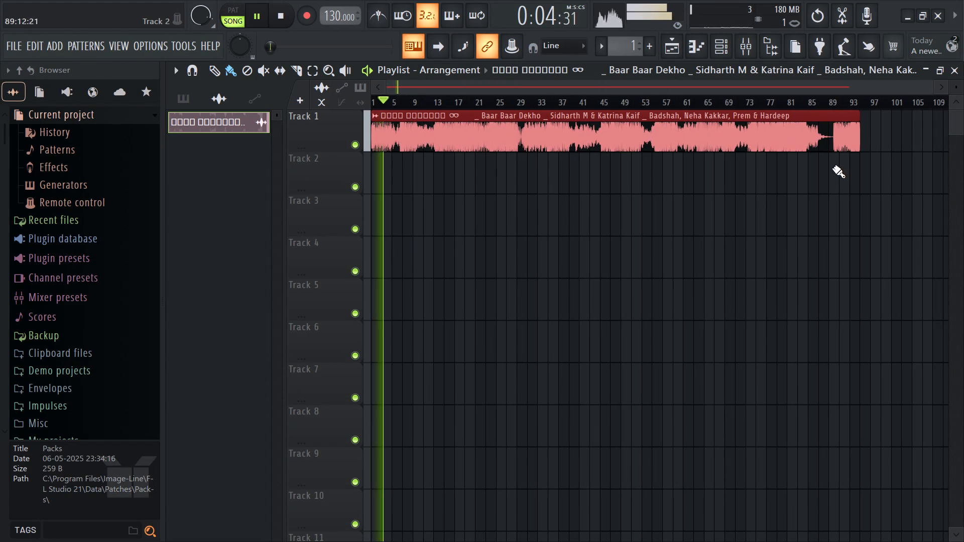
pyautogui.keyDown('ctrl'); pyautogui.scroll(-2, 846, 134); pyautogui.keyUp('ctrl')
pyautogui.moveTo(860, 115); pyautogui.dragTo(695, 161)
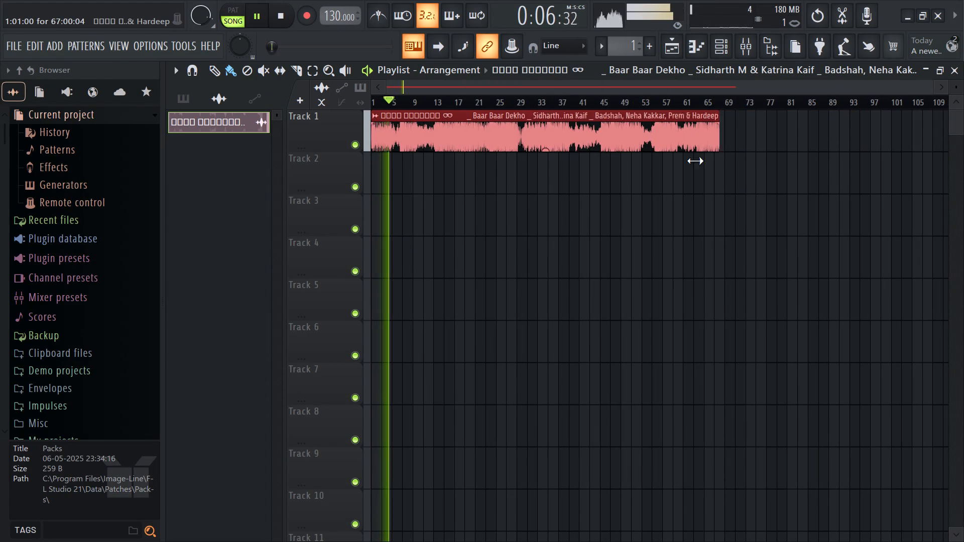
pyautogui.moveTo(695, 161); pyautogui.dragTo(522, 204)
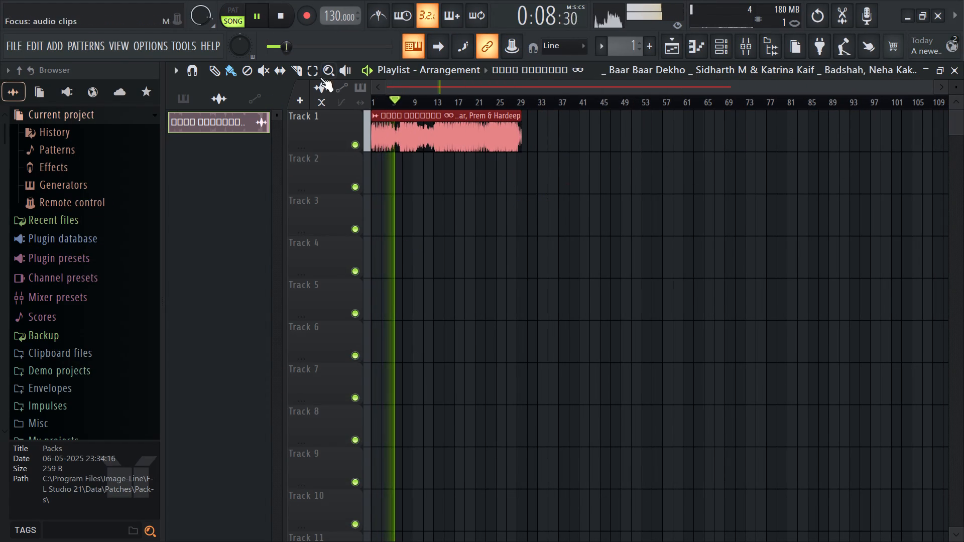
# Lower the main volume and listen to the song from about bar 11.
pyautogui.moveTo(203, 16); pyautogui.dragTo(216, 68)
pyautogui.moveTo(203, 16); pyautogui.dragTo(243, 130)
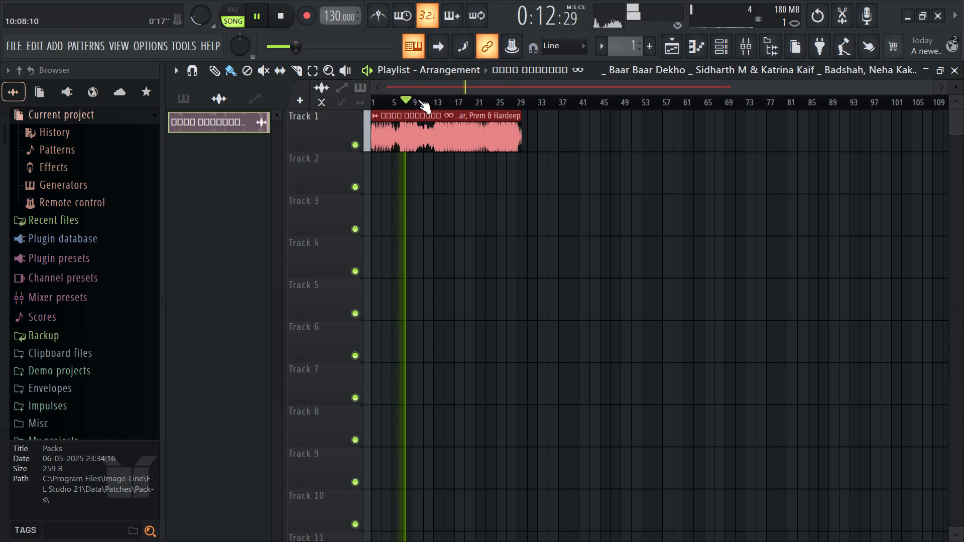
pyautogui.click(423, 98)
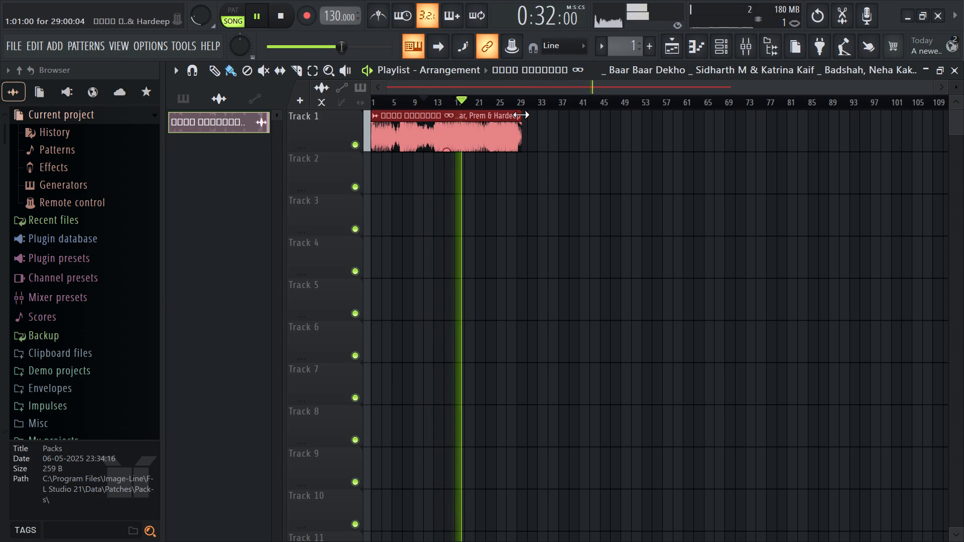
# Add a second copy of the song clip on Track 2 at bar 27 and set its length to 88 bars from its end.
pyautogui.click(492, 144)
pyautogui.click(497, 159)
pyautogui.moveTo(524, 164); pyautogui.dragTo(536, 166)
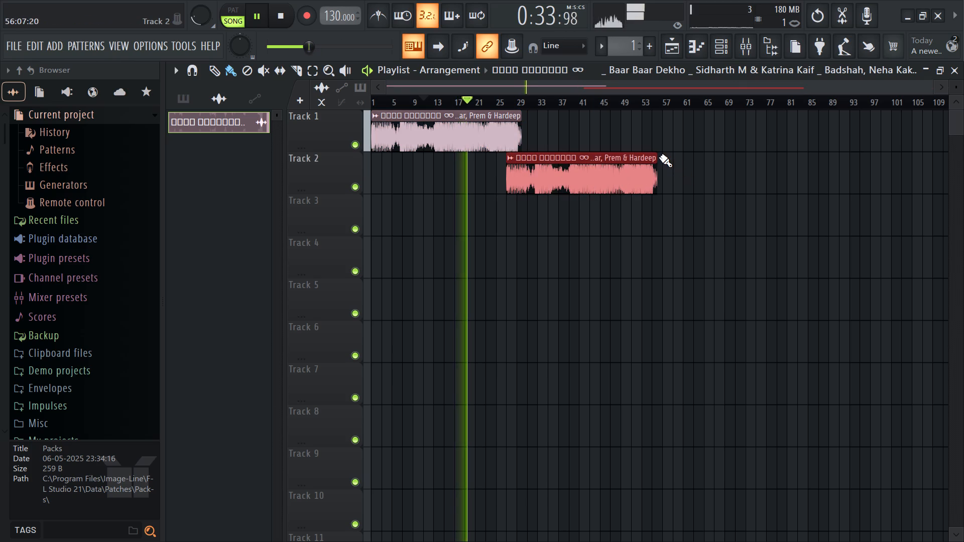
pyautogui.moveTo(653, 156); pyautogui.dragTo(879, 187)
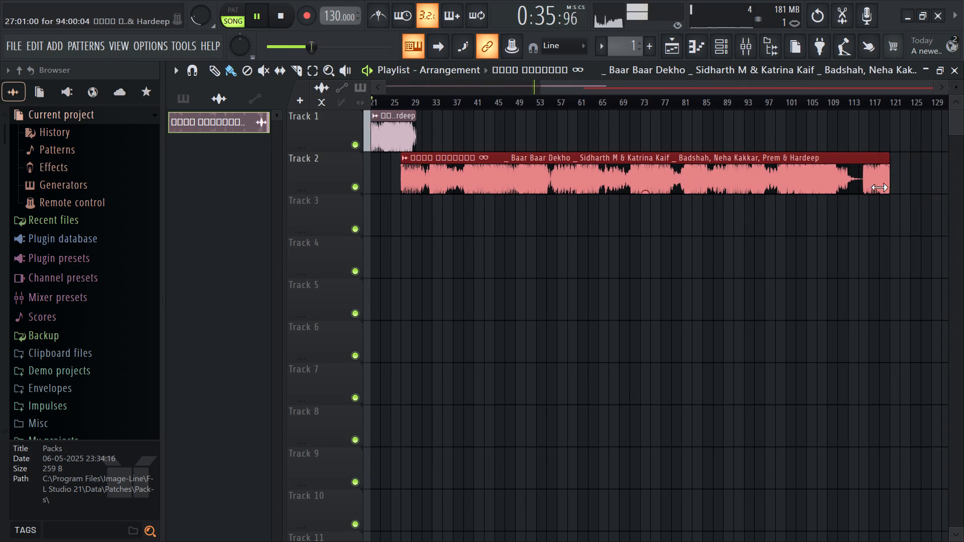
pyautogui.moveTo(879, 187); pyautogui.dragTo(853, 208)
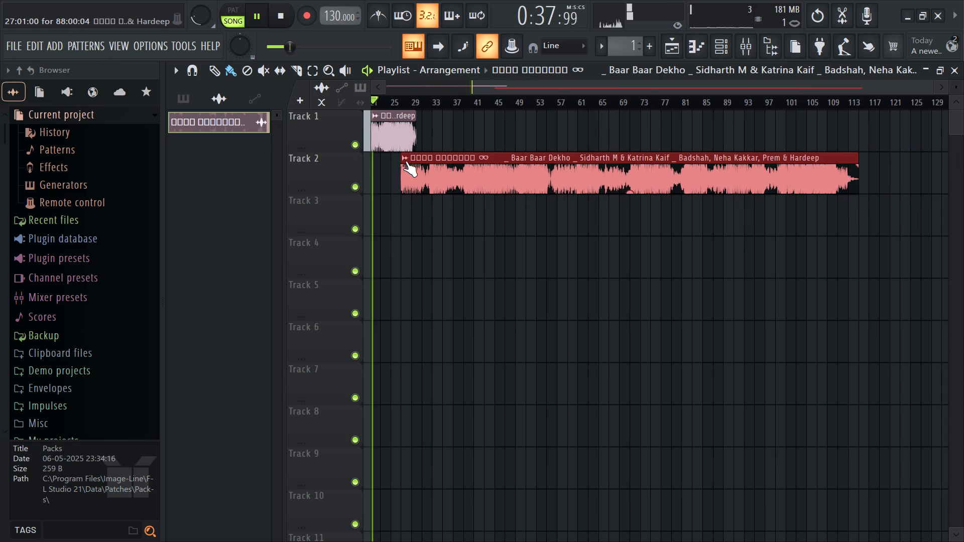
# Trim the start of the Track 2 clip so only its last 32 bars remain.
pyautogui.moveTo(400, 160); pyautogui.dragTo(667, 172)
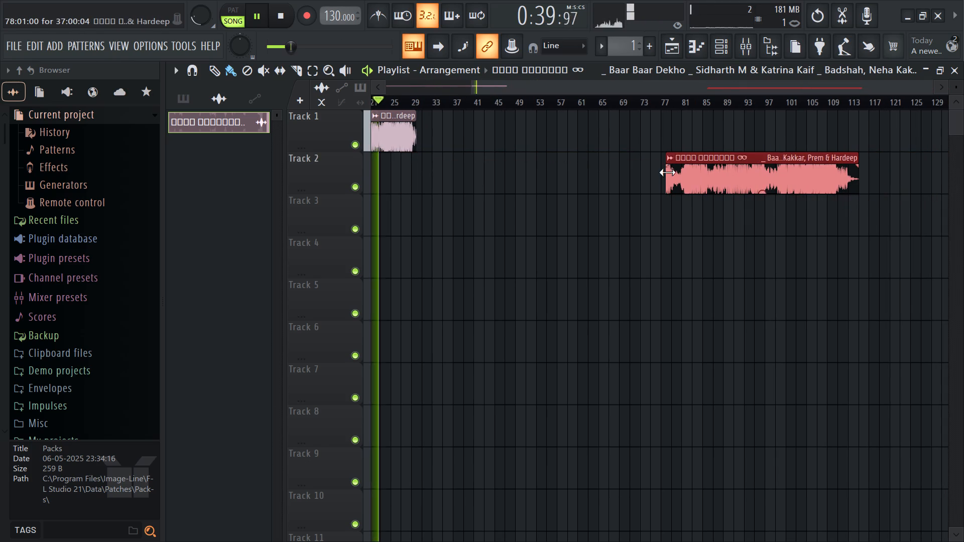
pyautogui.moveTo(667, 172); pyautogui.dragTo(691, 180)
pyautogui.press('space')
pyautogui.press('space')
# Move the Track 2 clip to start where the Track 1 clip ends, and play through the join.
pyautogui.moveTo(742, 180); pyautogui.dragTo(453, 184)
pyautogui.moveTo(438, 161); pyautogui.dragTo(456, 161)
pyautogui.press('space')
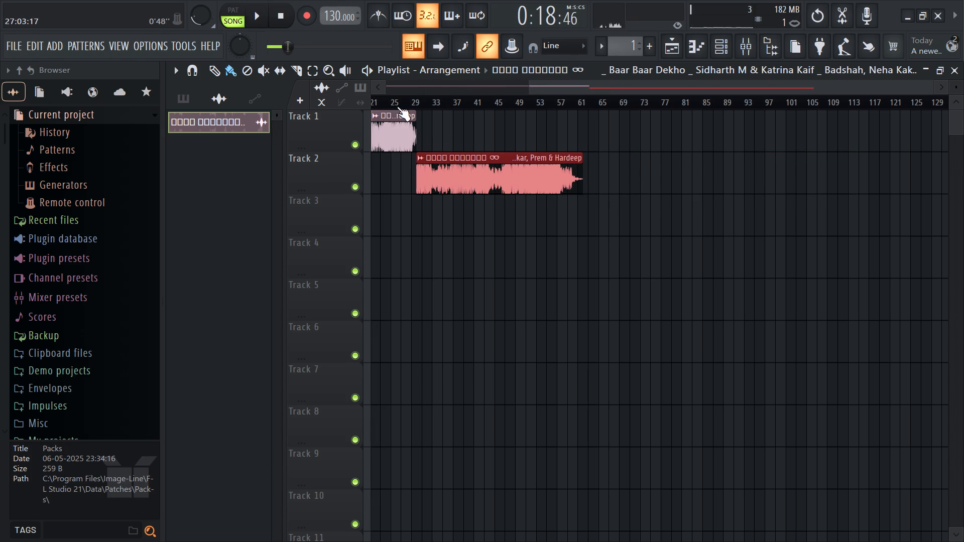
pyautogui.click(387, 102)
pyautogui.press('space')
pyautogui.keyDown('ctrl'); pyautogui.scroll(3, 409, 115); pyautogui.keyUp('ctrl')
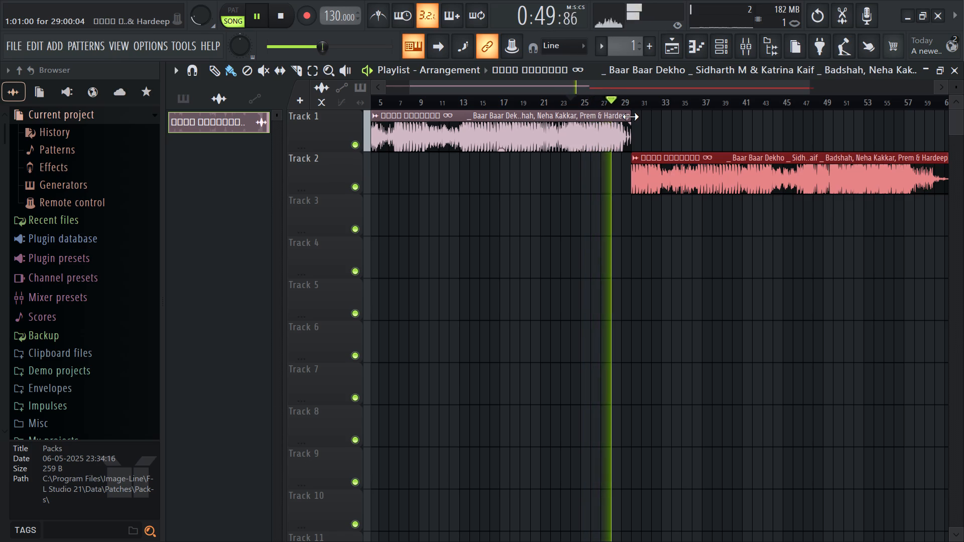
pyautogui.press('space')
pyautogui.press('space')
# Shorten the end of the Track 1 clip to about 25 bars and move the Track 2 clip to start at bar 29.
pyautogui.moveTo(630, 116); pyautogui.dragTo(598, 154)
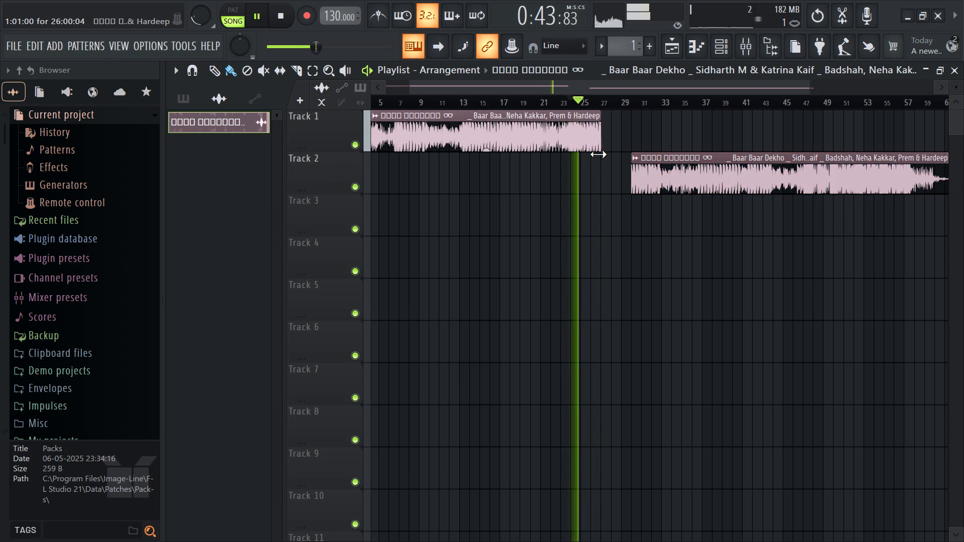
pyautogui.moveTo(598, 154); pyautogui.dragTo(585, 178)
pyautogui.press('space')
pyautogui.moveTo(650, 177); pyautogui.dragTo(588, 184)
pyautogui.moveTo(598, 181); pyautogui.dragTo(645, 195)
# Listen to the Track 2 clip from several points between bars 29 and 45 to find a suitable starting point.
pyautogui.click(621, 106)
pyautogui.press('space')
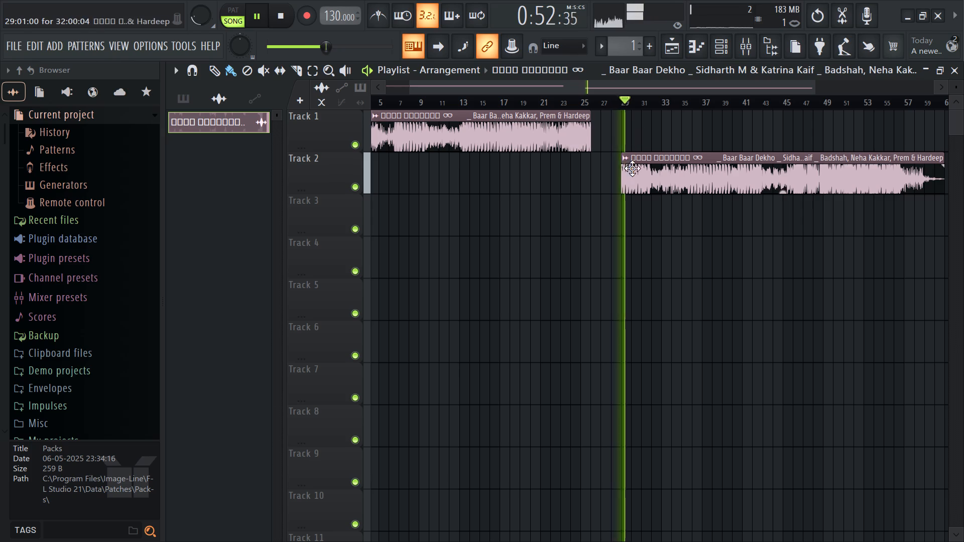
pyautogui.click(655, 104)
pyautogui.click(677, 105)
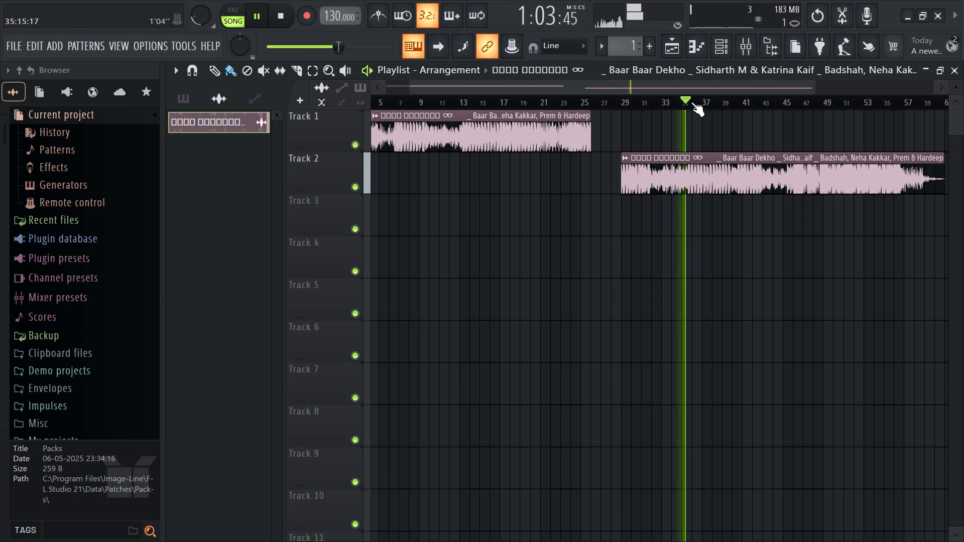
pyautogui.click(691, 102)
pyautogui.click(743, 104)
pyautogui.keyDown('ctrl'); pyautogui.scroll(-3, 742, 163); pyautogui.keyUp('ctrl')
pyautogui.click(727, 102)
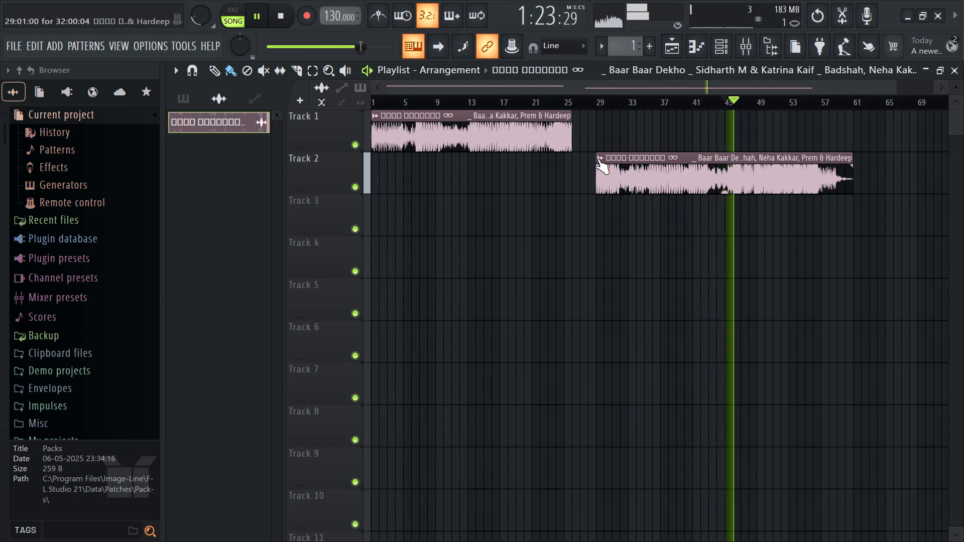
# Trim the start of the Track 2 clip to about halfway through bar 46, and play from the new start.
pyautogui.moveTo(594, 158); pyautogui.dragTo(661, 187)
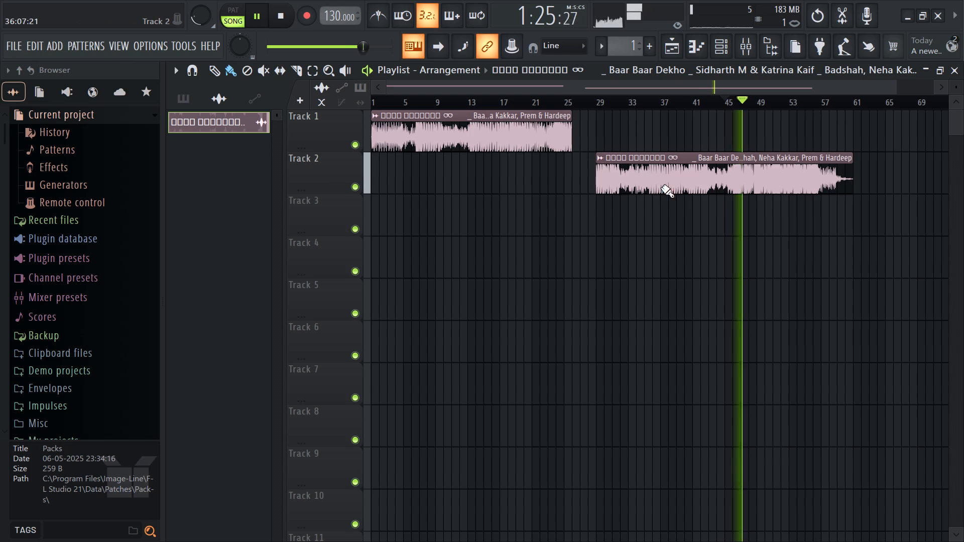
pyautogui.moveTo(661, 187); pyautogui.dragTo(691, 204)
pyautogui.press('space')
pyautogui.moveTo(596, 158); pyautogui.dragTo(595, 158)
pyautogui.press('space')
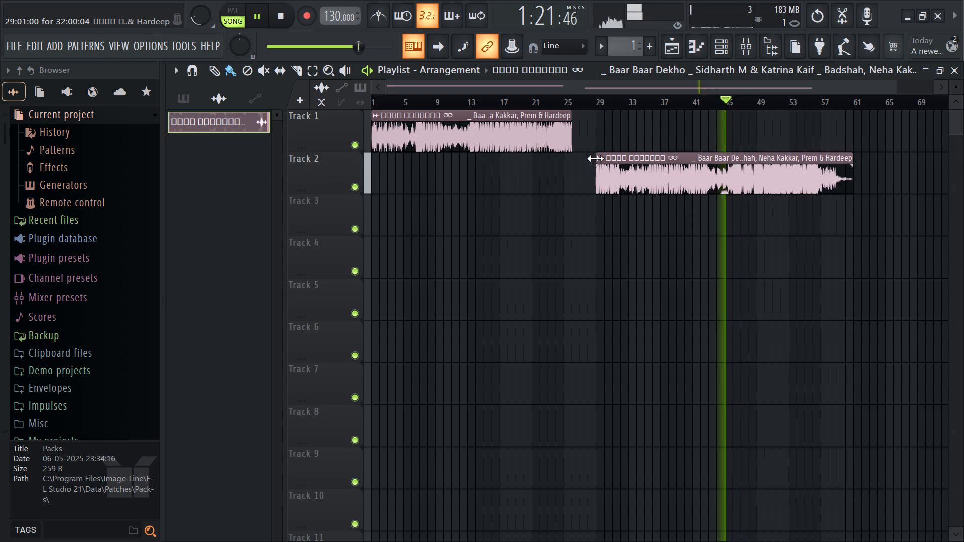
pyautogui.moveTo(595, 158); pyautogui.dragTo(721, 193)
pyautogui.keyDown('ctrl'); pyautogui.scroll(17, 740, 192); pyautogui.keyUp('ctrl')
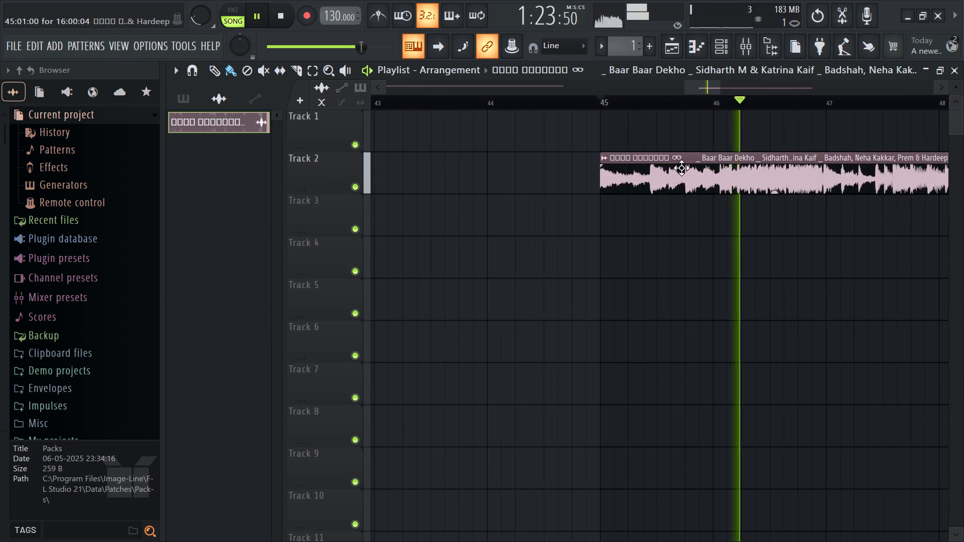
pyautogui.moveTo(598, 159); pyautogui.dragTo(769, 195)
pyautogui.press('space')
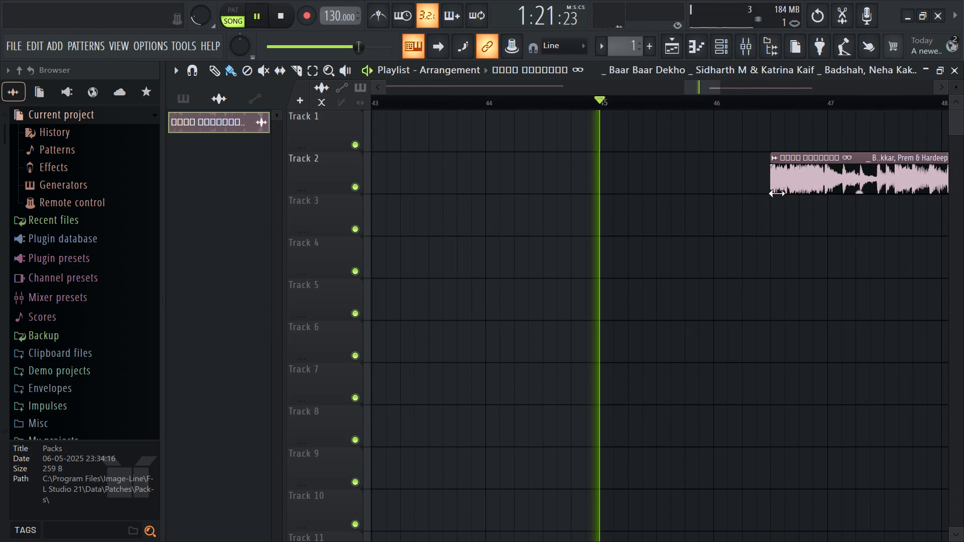
pyautogui.press('space')
pyautogui.click(762, 105)
# Move the shortened Track 2 clip to start at 27:09, just after the Track 1 clip, and play from about bar 23.
pyautogui.keyDown('ctrl'); pyautogui.scroll(-11, 738, 178); pyautogui.keyUp('ctrl')
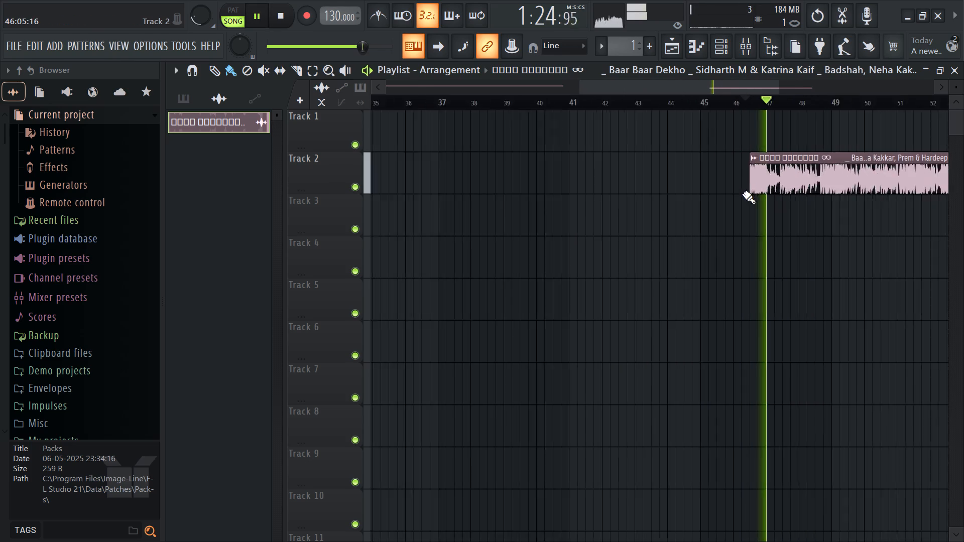
pyautogui.keyDown('ctrl'); pyautogui.scroll(-7, 743, 193); pyautogui.keyUp('ctrl')
pyautogui.moveTo(783, 183); pyautogui.dragTo(638, 189)
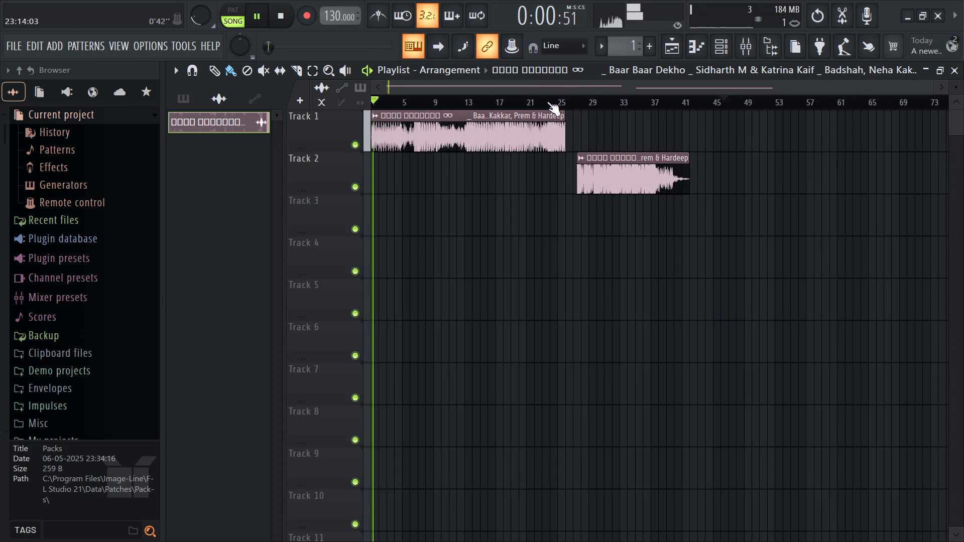
pyautogui.click(545, 100)
# Save the project under the name KLumina.
pyautogui.hotkey('ctrl', 's')
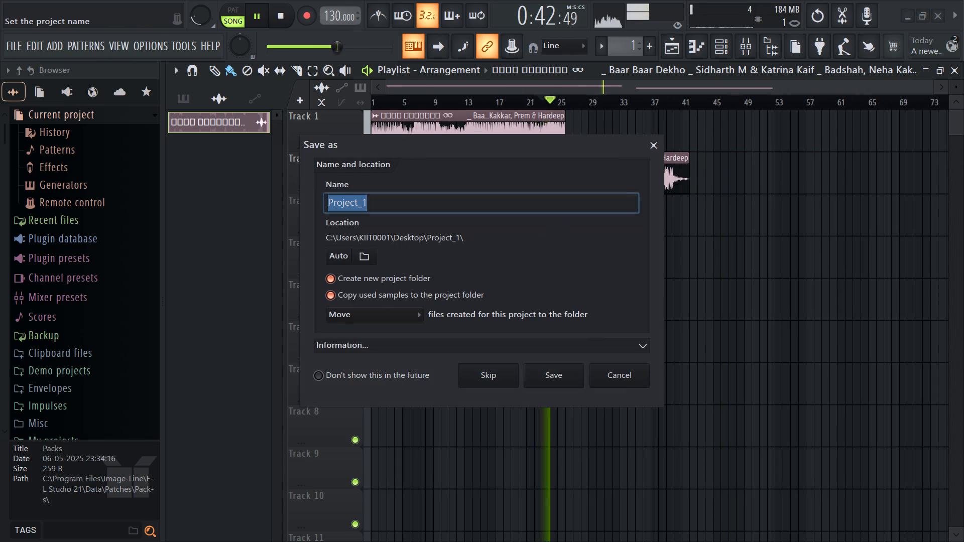
pyautogui.press('BackSpace')
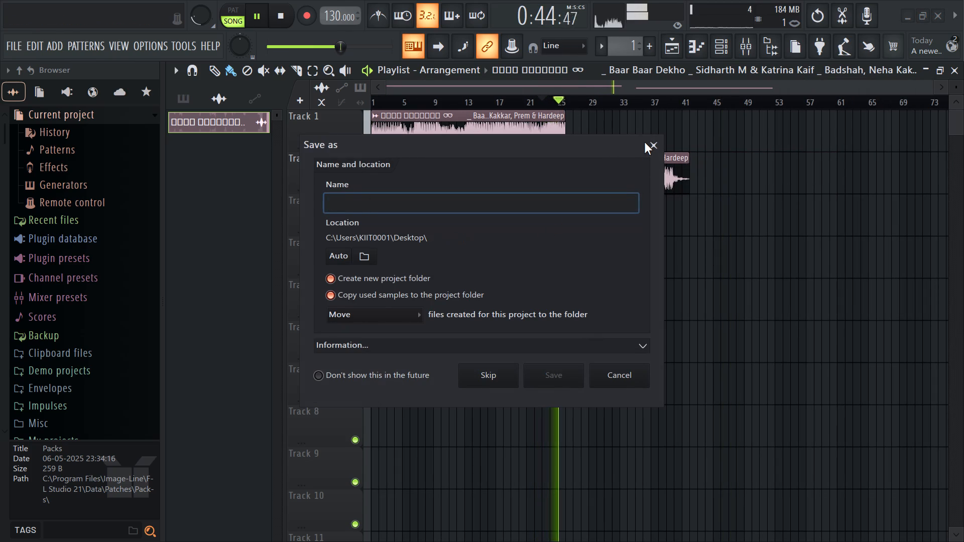
pyautogui.hotkey('shift', 'k')
pyautogui.write('Lumina')
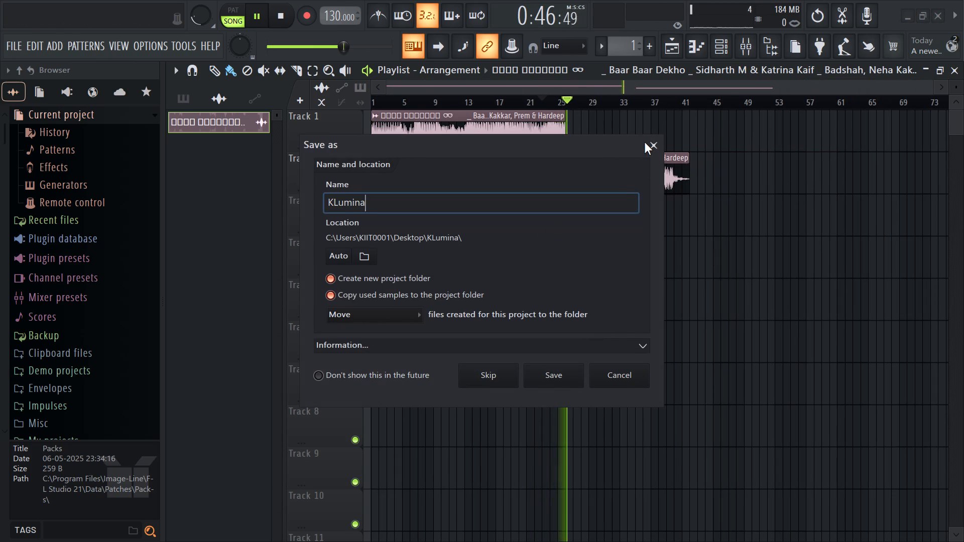
pyautogui.click(547, 375)
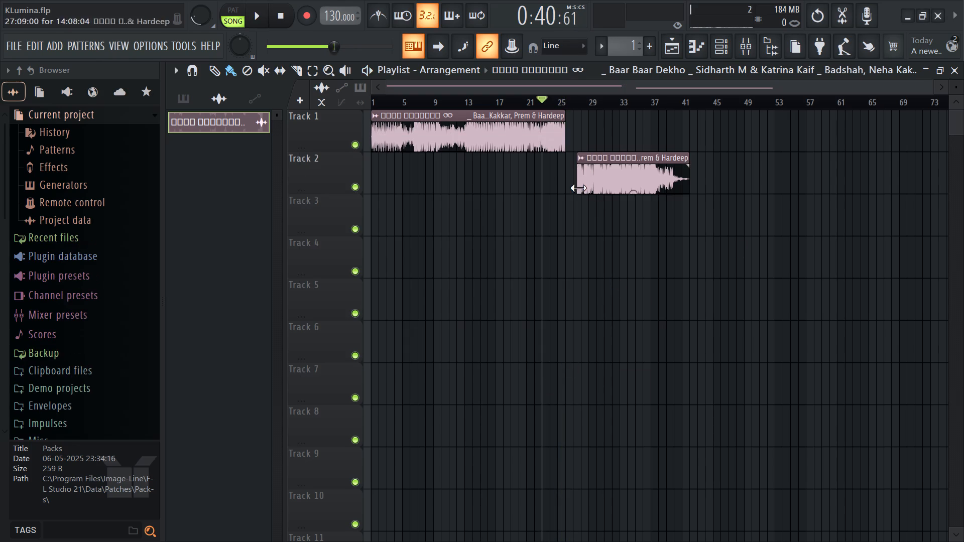
# Extend the end of the Track 1 clip to just past bar 29 and move the Track 2 clip to start at 28:09.
pyautogui.press('space')
pyautogui.keyDown('ctrl'); pyautogui.scroll(6, 560, 174); pyautogui.keyUp('ctrl')
pyautogui.keyDown('ctrl'); pyautogui.scroll(6, 672, 196); pyautogui.keyUp('ctrl')
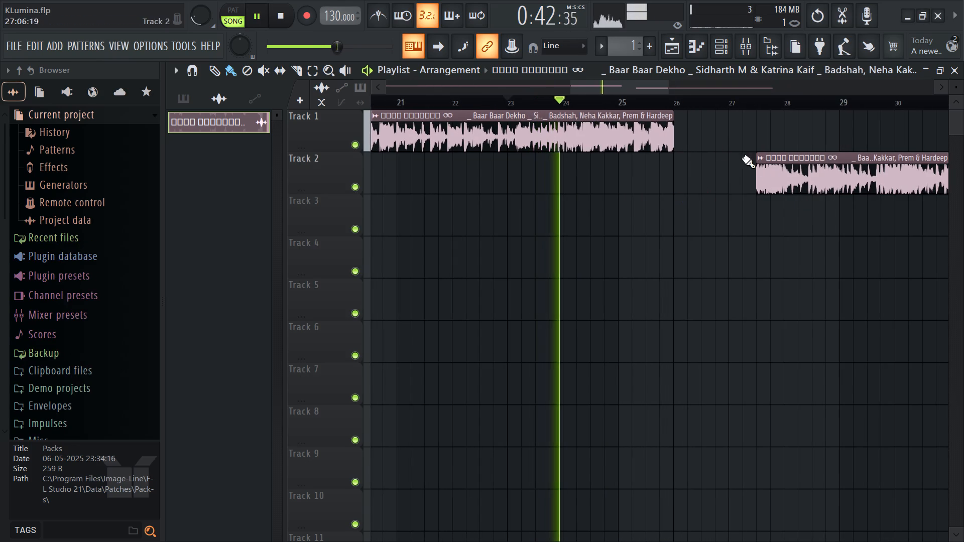
pyautogui.moveTo(673, 117); pyautogui.dragTo(857, 129)
pyautogui.moveTo(826, 168); pyautogui.dragTo(886, 168)
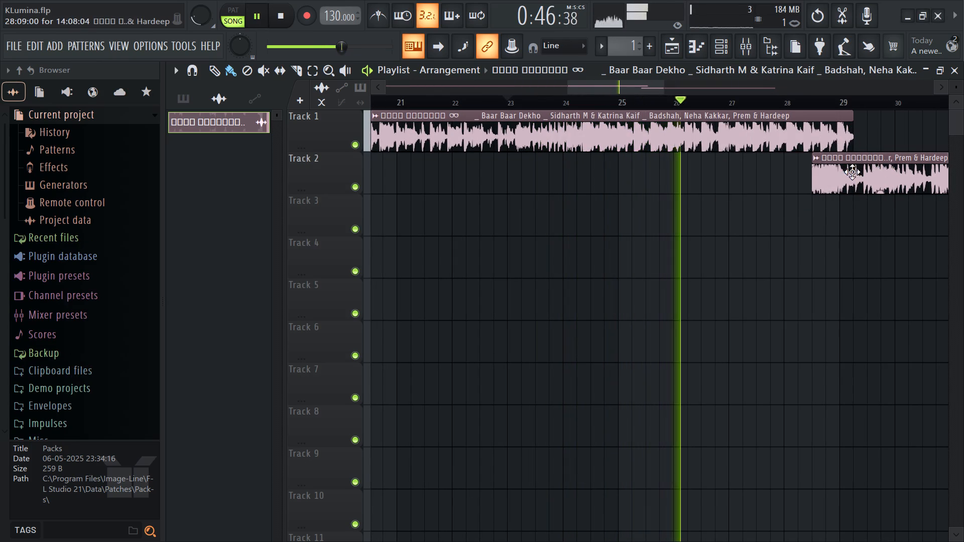
# Save the changes to the KLumina project.
pyautogui.keyDown('ctrl'); pyautogui.scroll(-5, 653, 229); pyautogui.keyUp('ctrl')
pyautogui.keyDown('ctrl'); pyautogui.scroll(5, 718, 224); pyautogui.keyUp('ctrl')
pyautogui.hotkey('ctrl', 's')
pyautogui.hotkey('ctrl', 's')
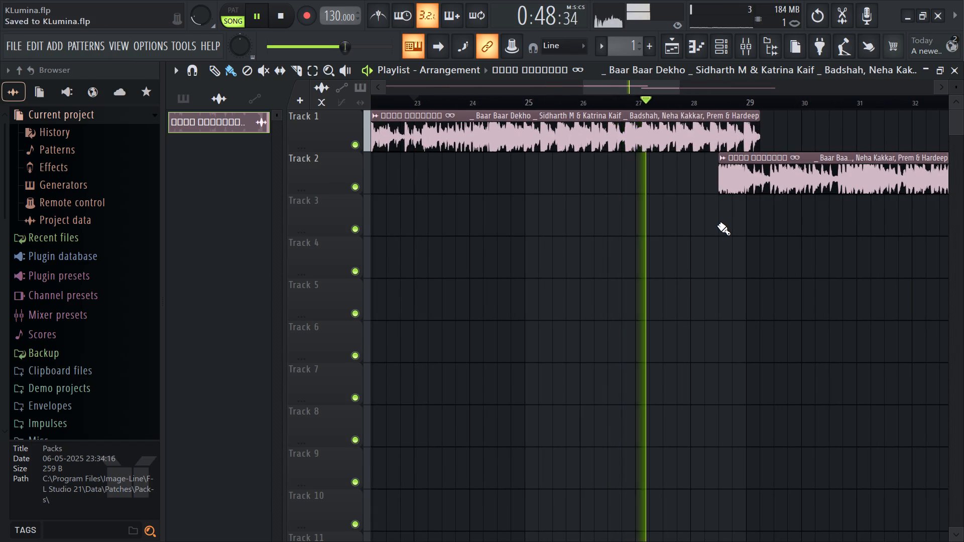
# Move the Track 2 clip earlier to start at bar 28, overlapping the end of the Track 1 clip, and play the transition.
pyautogui.keyDown('ctrl'); pyautogui.scroll(-4, 668, 247); pyautogui.keyUp('ctrl')
pyautogui.keyDown('ctrl'); pyautogui.scroll(6, 745, 227); pyautogui.keyUp('ctrl')
pyautogui.keyDown('ctrl'); pyautogui.scroll(5, 646, 221); pyautogui.keyUp('ctrl')
pyautogui.press('space')
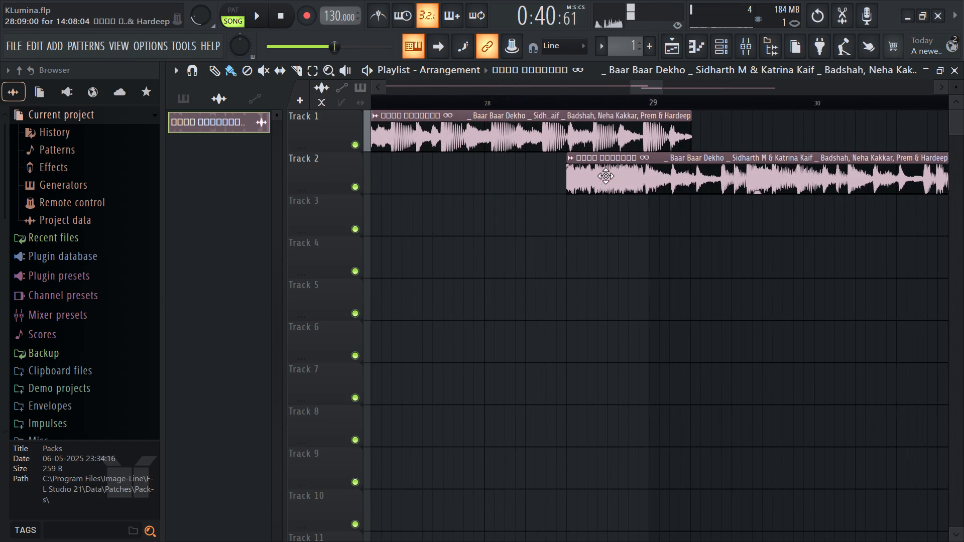
pyautogui.moveTo(610, 176); pyautogui.dragTo(527, 193)
pyautogui.press('space')
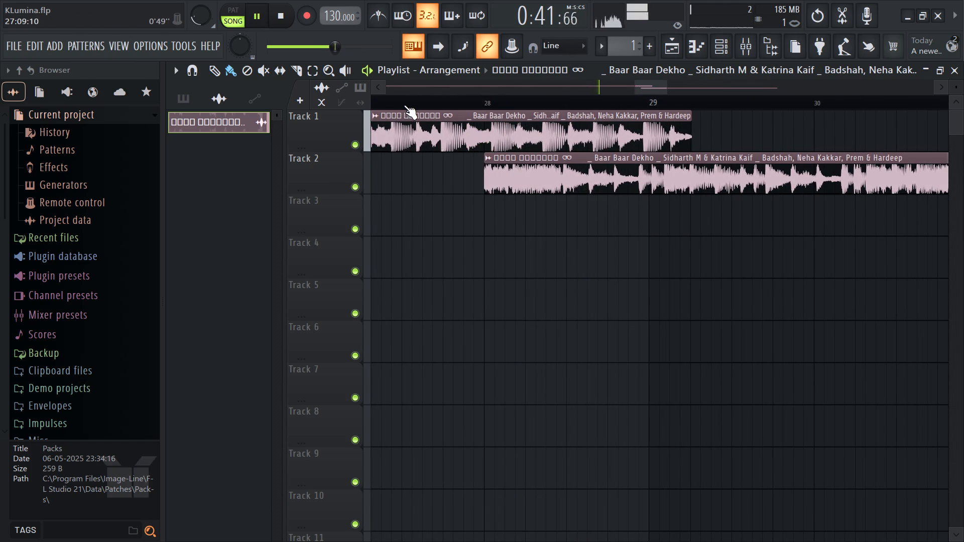
# Move the Track 2 clip slightly earlier to start at 27:15 and play the transition.
pyautogui.click(399, 103)
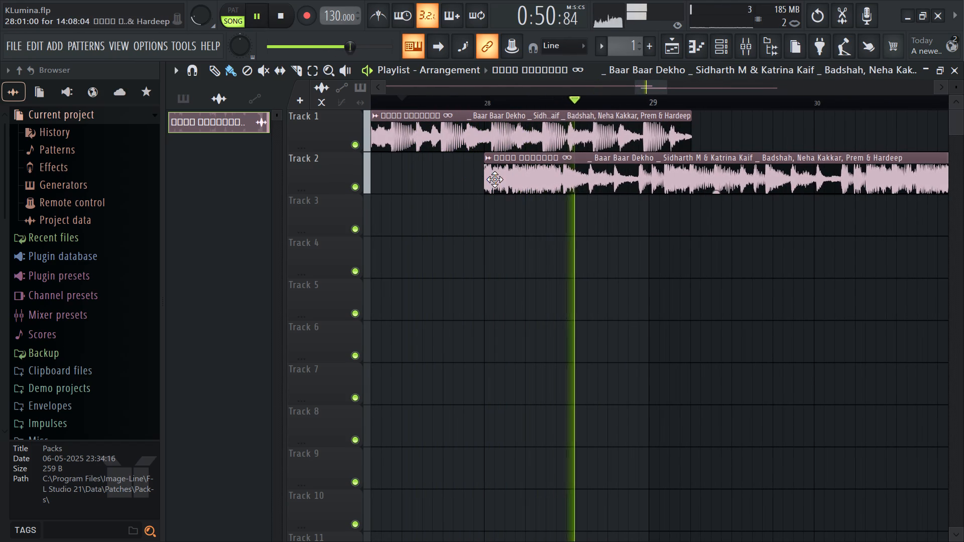
pyautogui.press('space')
pyautogui.moveTo(512, 180); pyautogui.dragTo(493, 198)
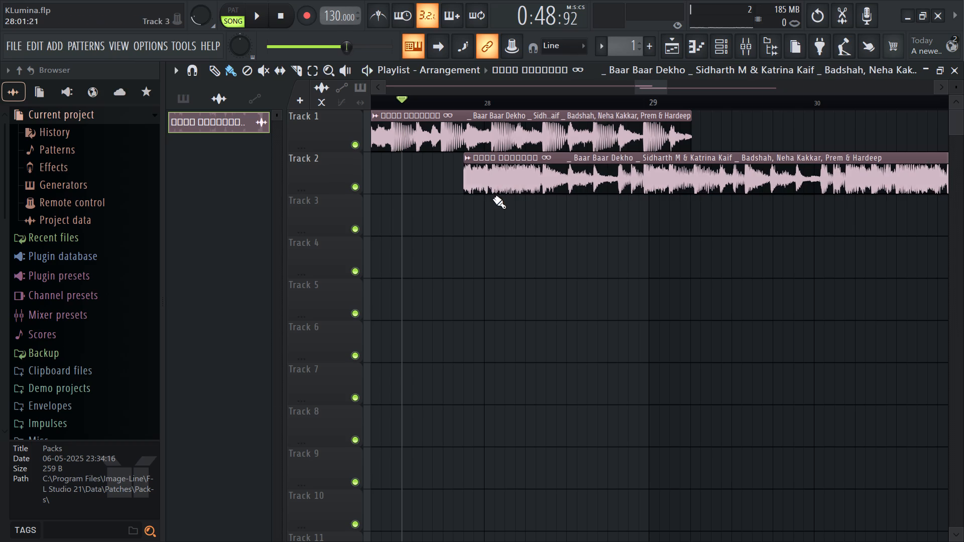
pyautogui.press('space')
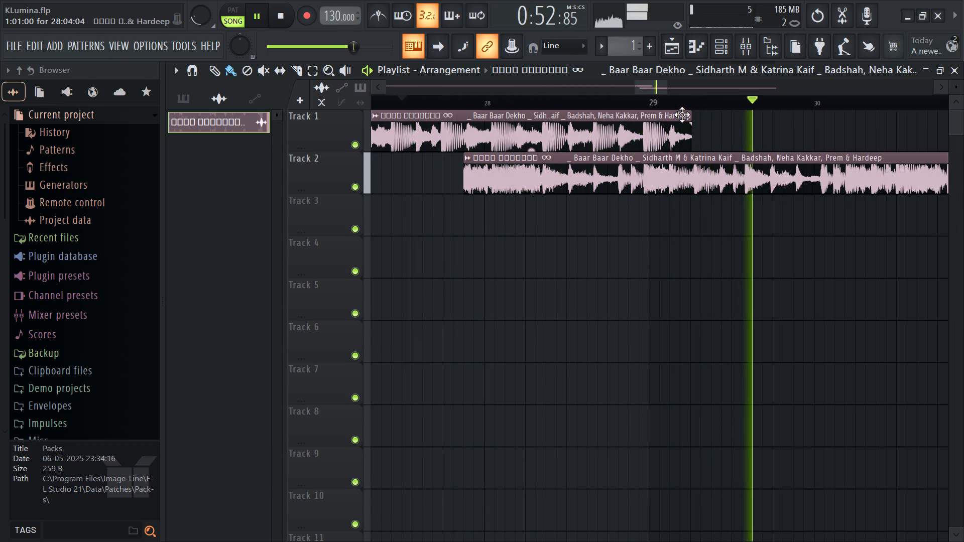
# Trim the end of the Track 1 clip to about 28:04 and add a fade-in of about 0.34 s to the Track 2 clip.
pyautogui.moveTo(687, 115); pyautogui.dragTo(516, 185)
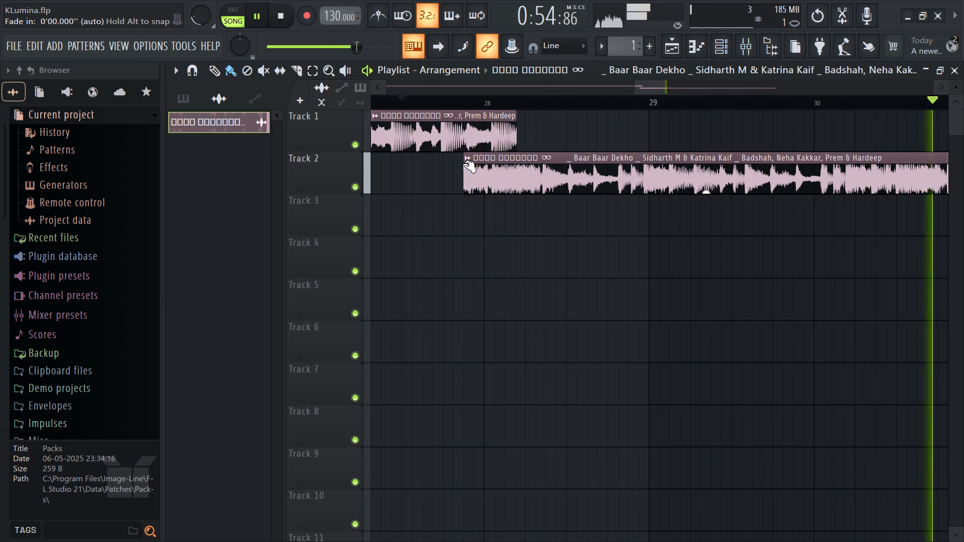
pyautogui.moveTo(465, 165); pyautogui.dragTo(496, 170)
pyautogui.press('space')
pyautogui.press('space')
pyautogui.keyDown('ctrl'); pyautogui.scroll(-6, 446, 198); pyautogui.keyUp('ctrl')
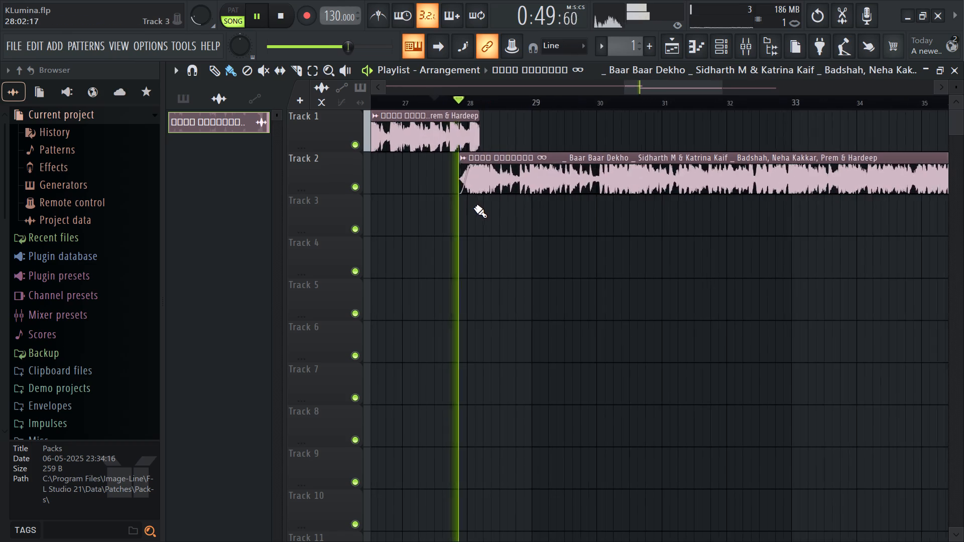
pyautogui.keyDown('ctrl'); pyautogui.scroll(-10, 474, 207); pyautogui.keyUp('ctrl')
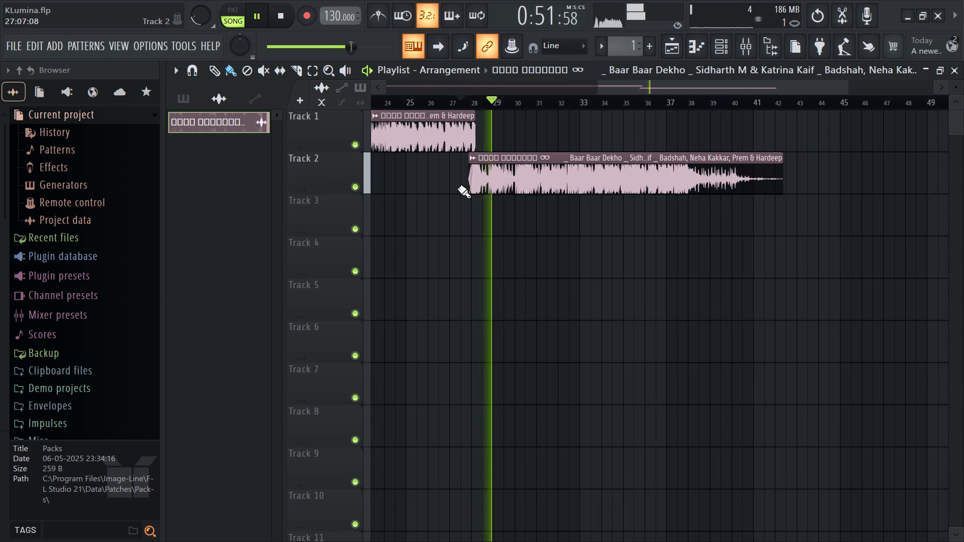
pyautogui.keyDown('ctrl'); pyautogui.scroll(-3, 458, 188); pyautogui.keyUp('ctrl')
pyautogui.click(510, 103)
pyautogui.click(572, 99)
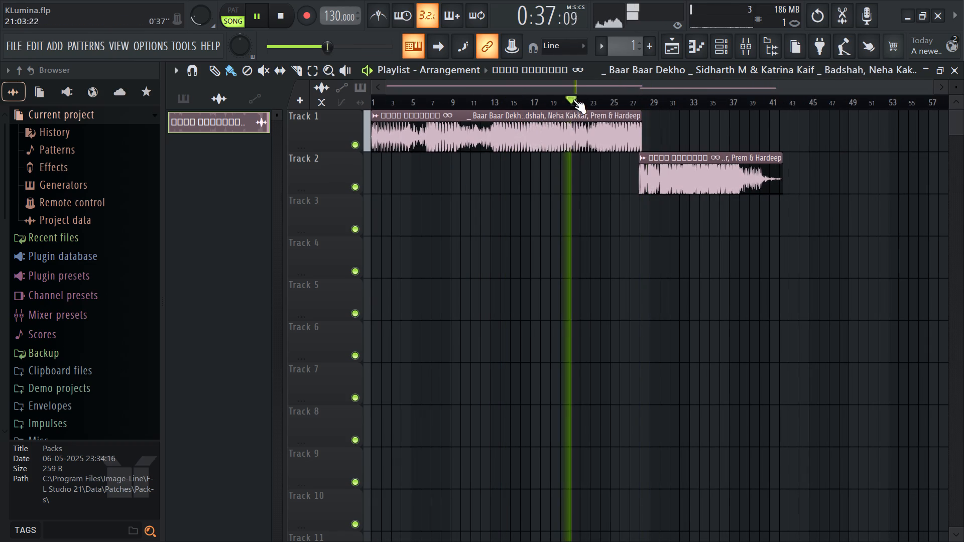
# Save the changes to the KLumina project.
pyautogui.hotkey('ctrl', 's')
# Bend the Track 2 clip's fade-in curve to a tension of -54% and save the project.
pyautogui.keyDown('ctrl'); pyautogui.scroll(20, 671, 238); pyautogui.keyUp('ctrl')
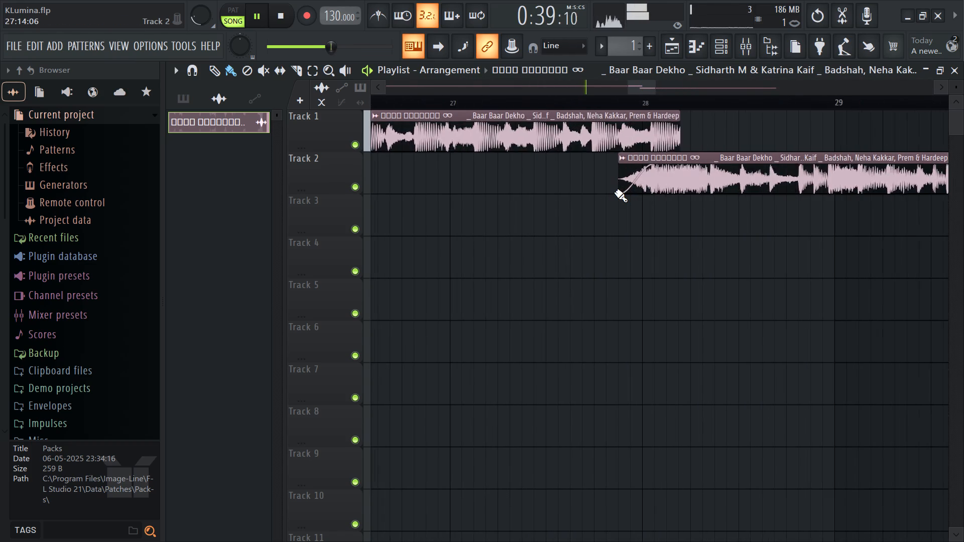
pyautogui.keyDown('ctrl'); pyautogui.scroll(5, 615, 192); pyautogui.keyUp('ctrl')
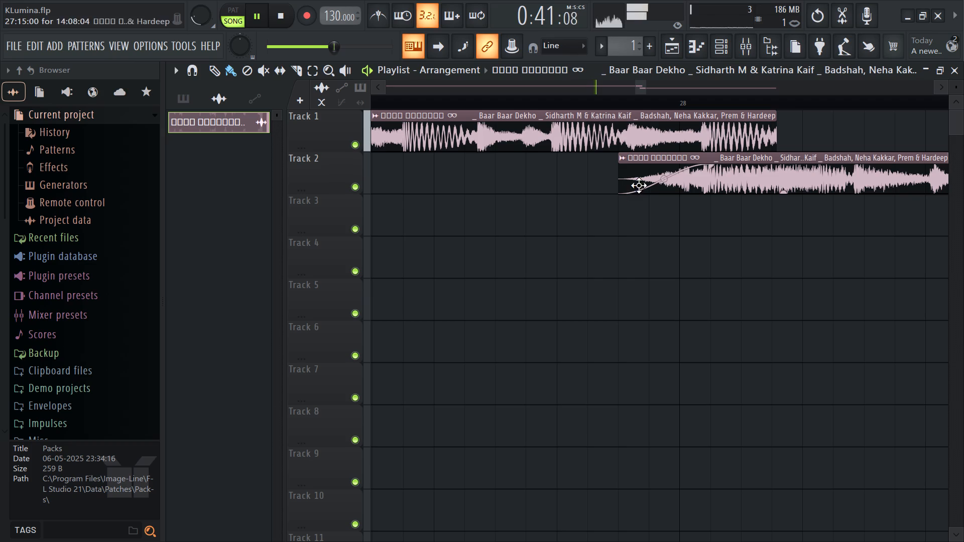
pyautogui.moveTo(665, 181); pyautogui.dragTo(672, 192)
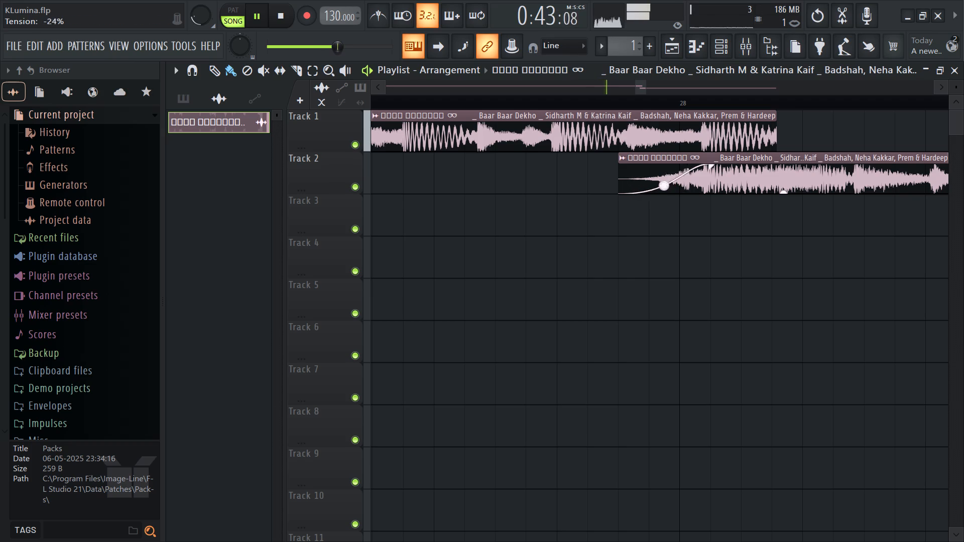
pyautogui.moveTo(672, 192); pyautogui.dragTo(673, 204)
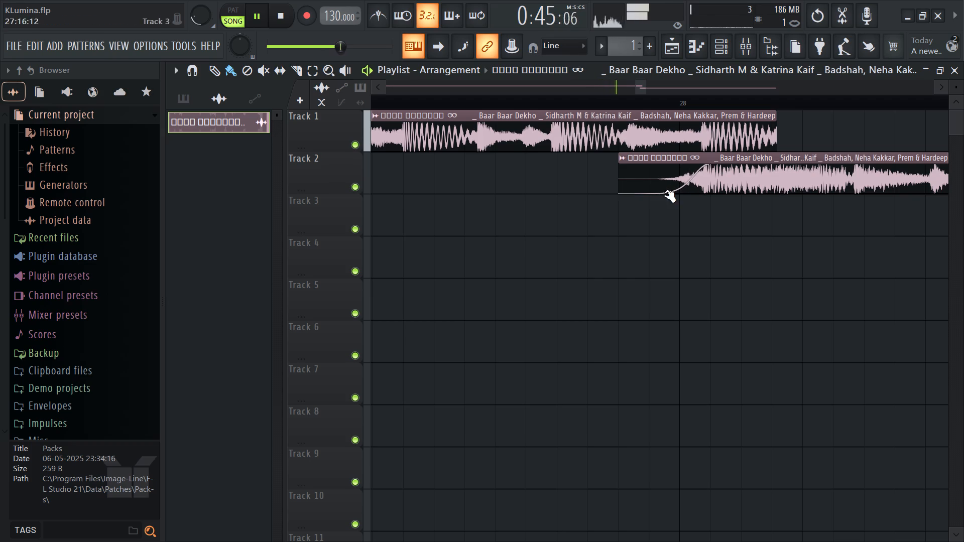
pyautogui.hotkey('ctrl', 's')
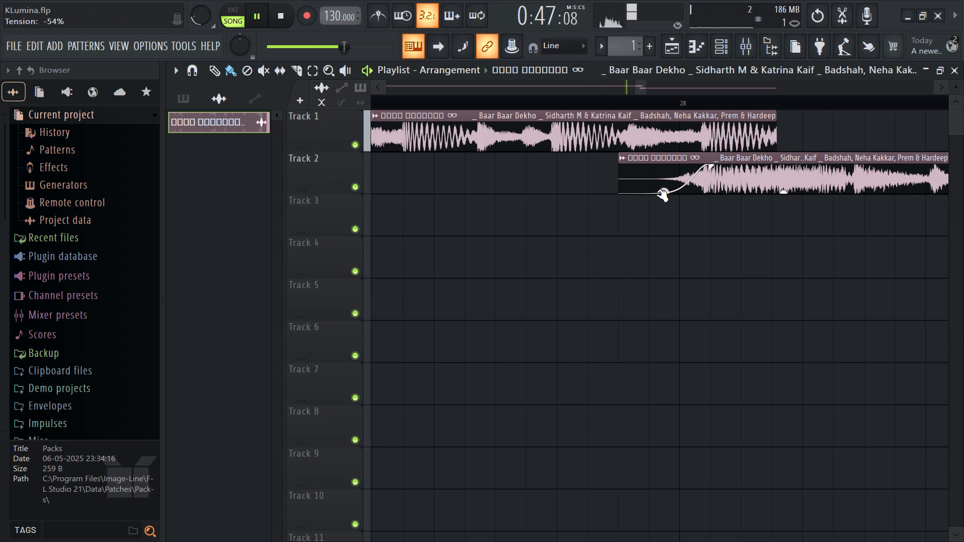
# Nudge the Track 2 clip earlier to start at 27:14:22 and play the transition.
pyautogui.keyDown('ctrl'); pyautogui.scroll(7, 736, 192); pyautogui.keyUp('ctrl')
pyautogui.keyDown('ctrl'); pyautogui.scroll(4, 565, 179); pyautogui.keyUp('ctrl')
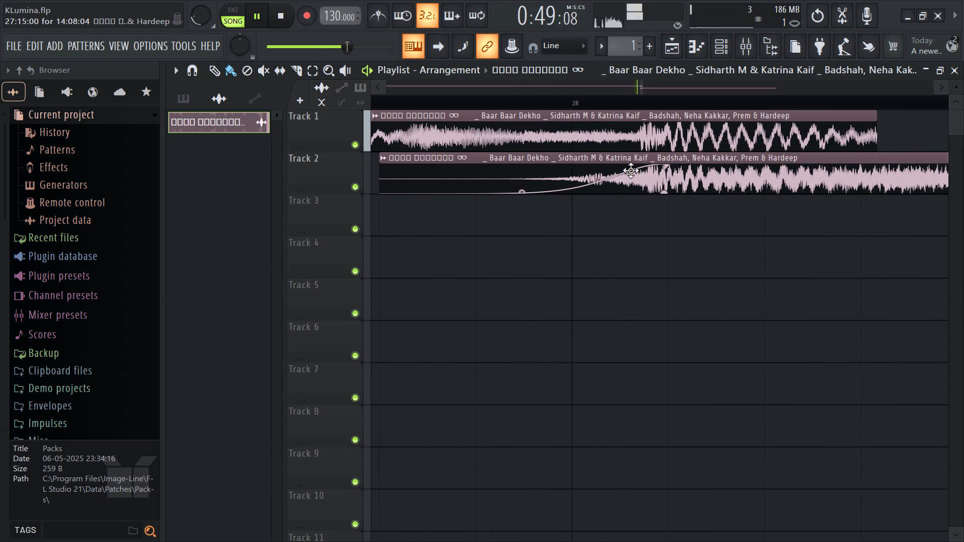
pyautogui.moveTo(625, 160); pyautogui.dragTo(616, 161)
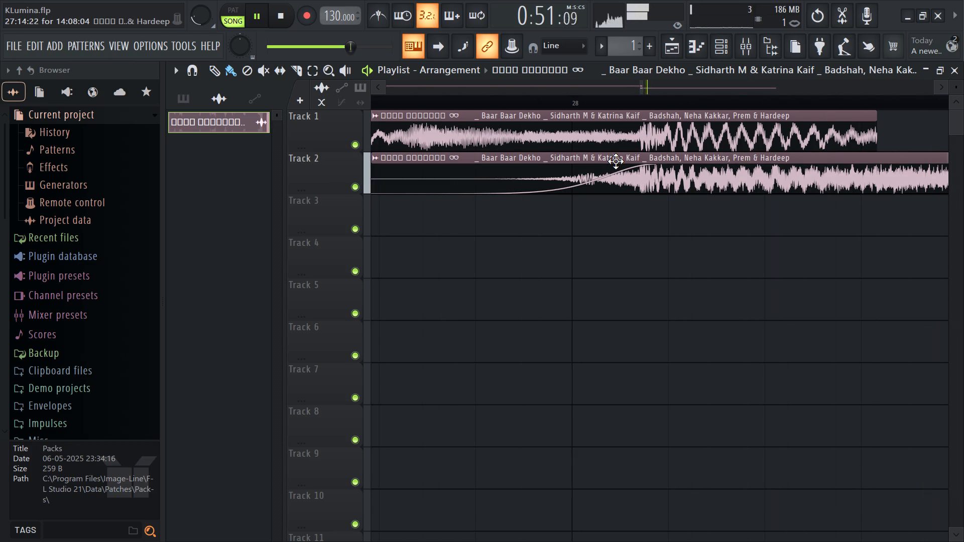
pyautogui.keyDown('ctrl'); pyautogui.scroll(-12, 616, 161); pyautogui.keyUp('ctrl')
pyautogui.click(556, 105)
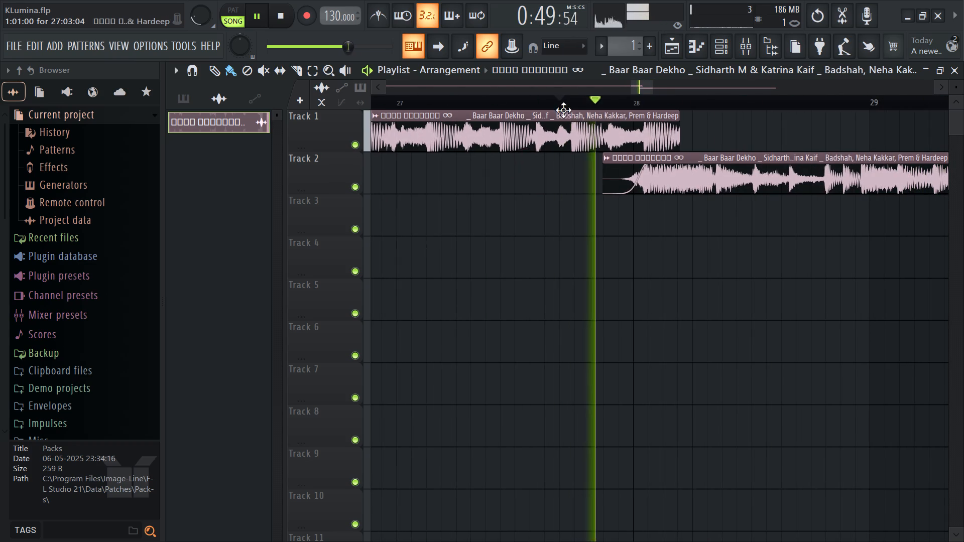
# Add a short fade-out to the end of the Track 1 clip and save the project.
pyautogui.moveTo(676, 126); pyautogui.dragTo(655, 168)
pyautogui.press('space')
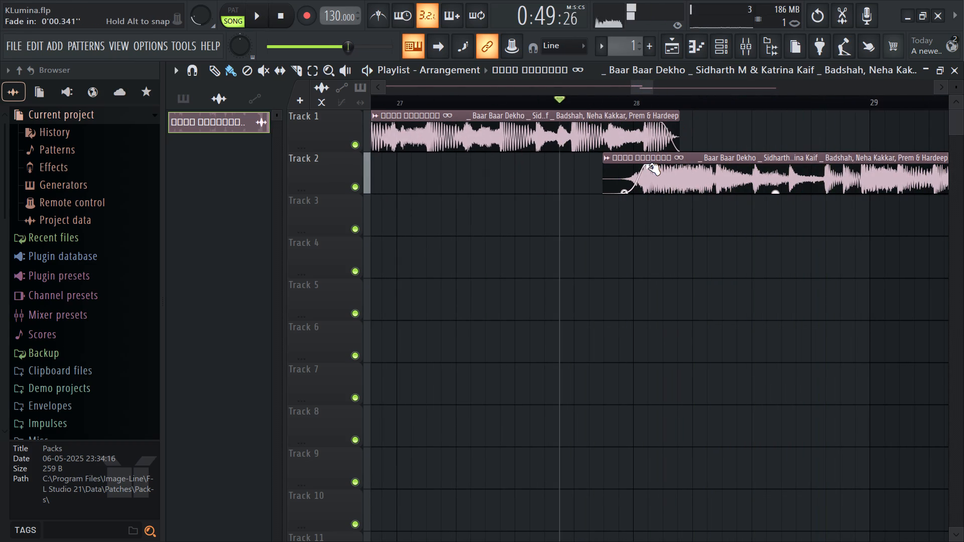
pyautogui.press('space')
pyautogui.hotkey('ctrl', 's')
pyautogui.hotkey('ctrl', 's')
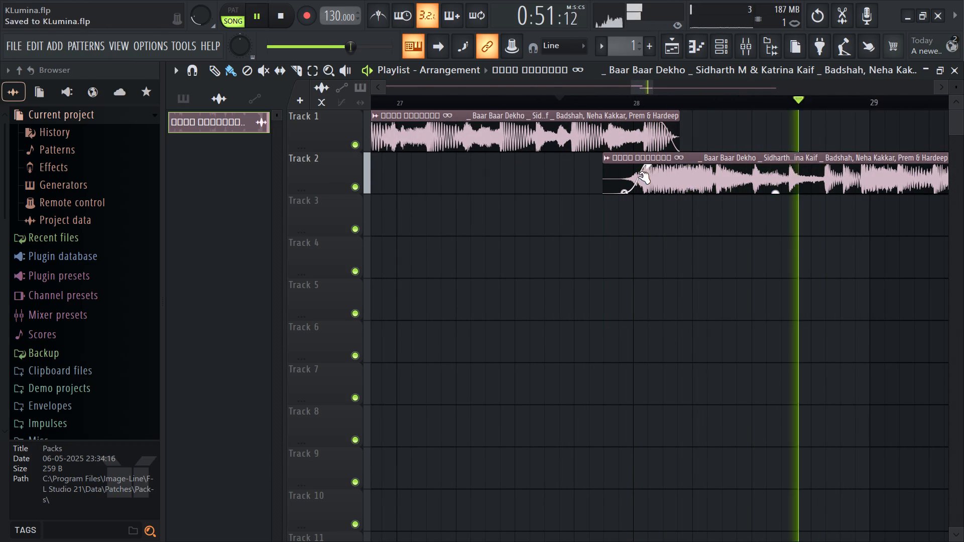
# Play the edit from about bar 23 and trim about four bars off the beginning of the Track 2 clip.
pyautogui.keyDown('ctrl'); pyautogui.scroll(-7, 482, 238); pyautogui.keyUp('ctrl')
pyautogui.keyDown('ctrl'); pyautogui.scroll(-7, 545, 192); pyautogui.keyUp('ctrl')
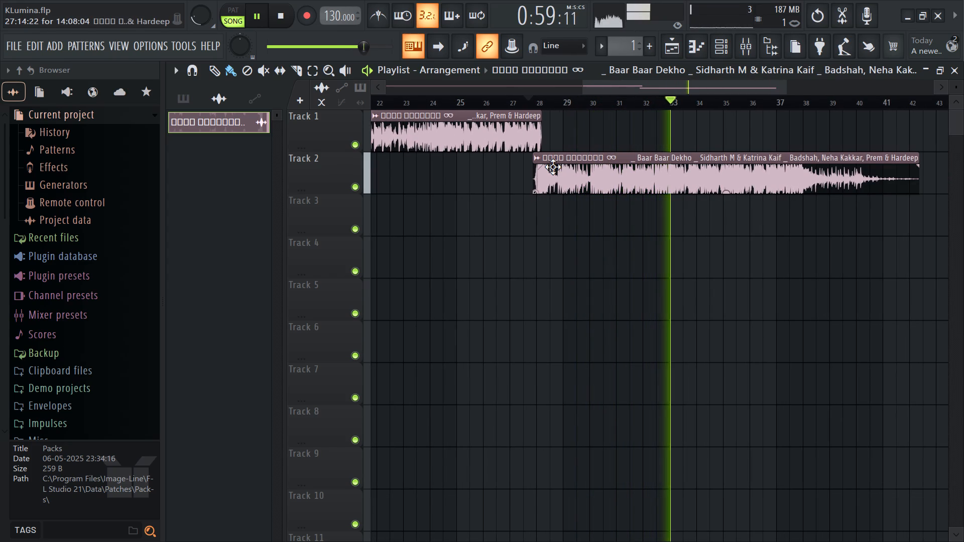
pyautogui.press('space')
pyautogui.click(413, 98)
pyautogui.press('space')
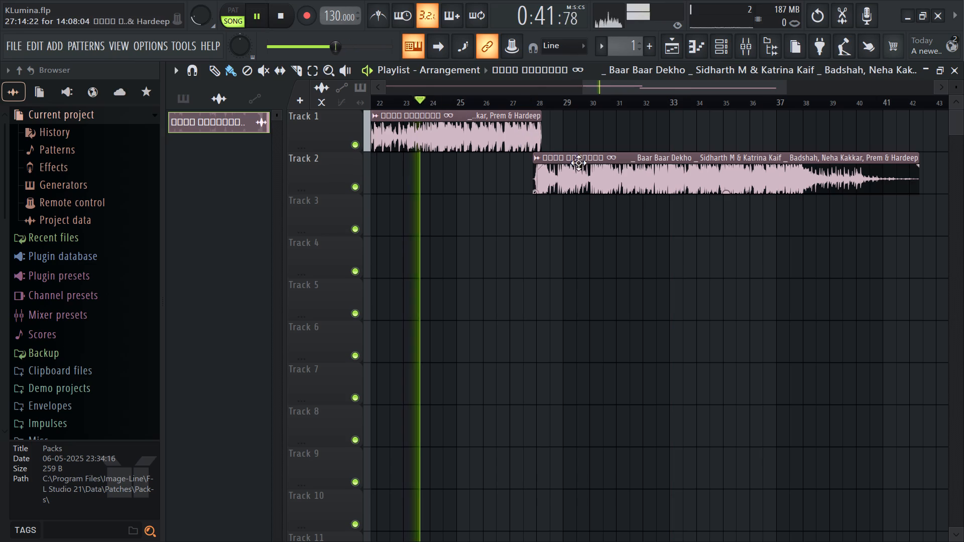
pyautogui.moveTo(533, 160); pyautogui.dragTo(536, 160)
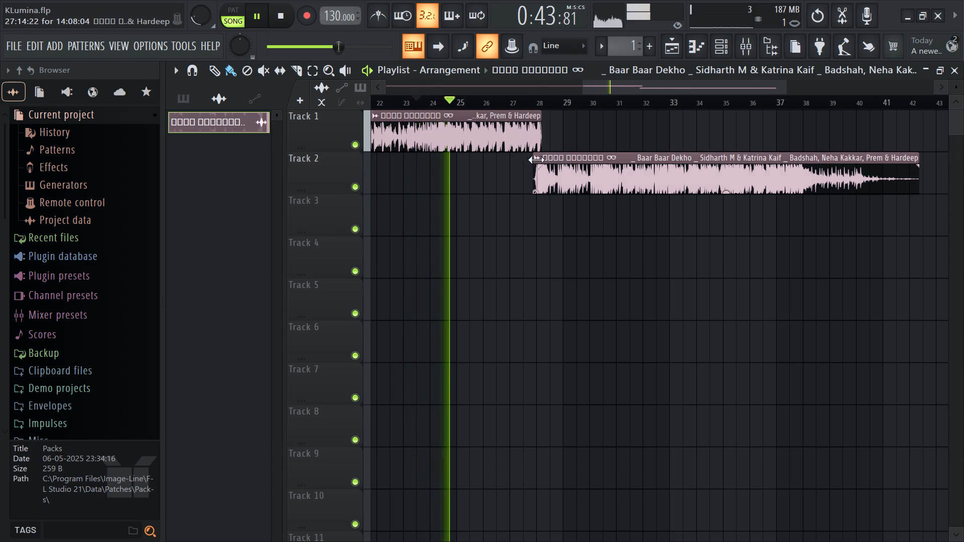
pyautogui.moveTo(536, 160); pyautogui.dragTo(640, 203)
pyautogui.press('space')
# Move the shortened Track 2 clip earlier to start at 26:06:22, overlapping Track 1, and play the transition from around bar 25.
pyautogui.moveTo(692, 179); pyautogui.dragTo(586, 196)
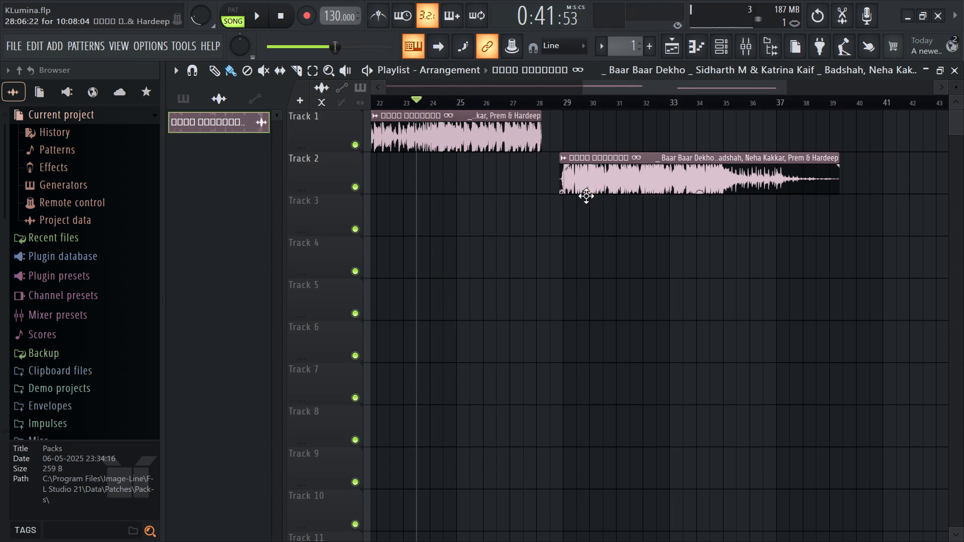
pyautogui.moveTo(586, 196); pyautogui.dragTo(523, 204)
pyautogui.press('space')
pyautogui.click(464, 104)
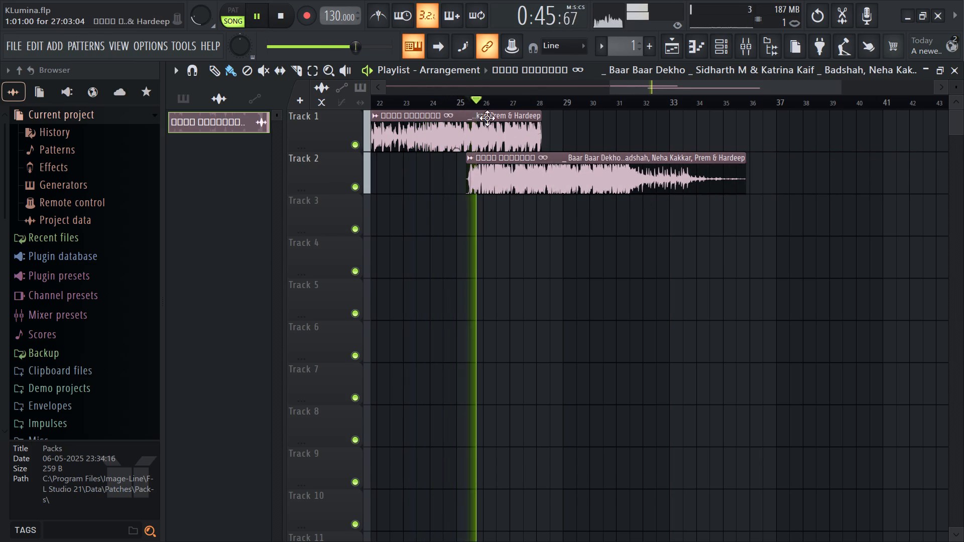
pyautogui.press('space')
pyautogui.press('space')
pyautogui.press('space')
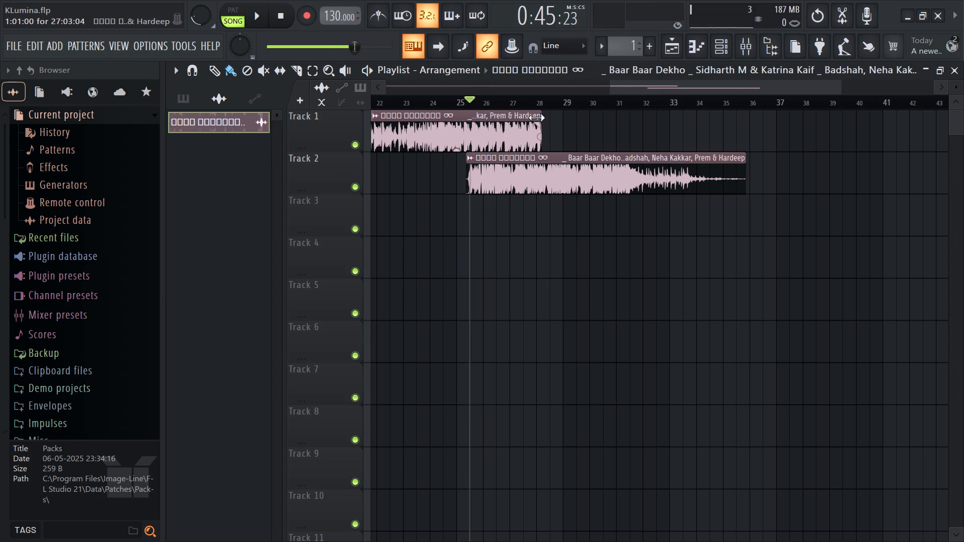
pyautogui.click(451, 97)
pyautogui.moveTo(528, 163); pyautogui.dragTo(558, 172)
pyautogui.press('space')
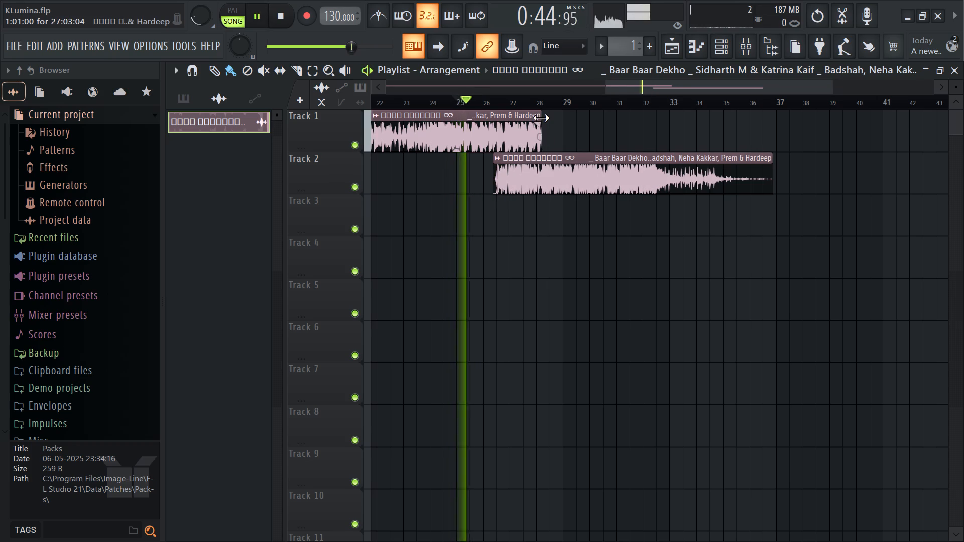
# Trim the end of the Track 1 clip back to about 25:12 and play it.
pyautogui.press('space')
pyautogui.moveTo(539, 115); pyautogui.dragTo(476, 155)
pyautogui.press('space')
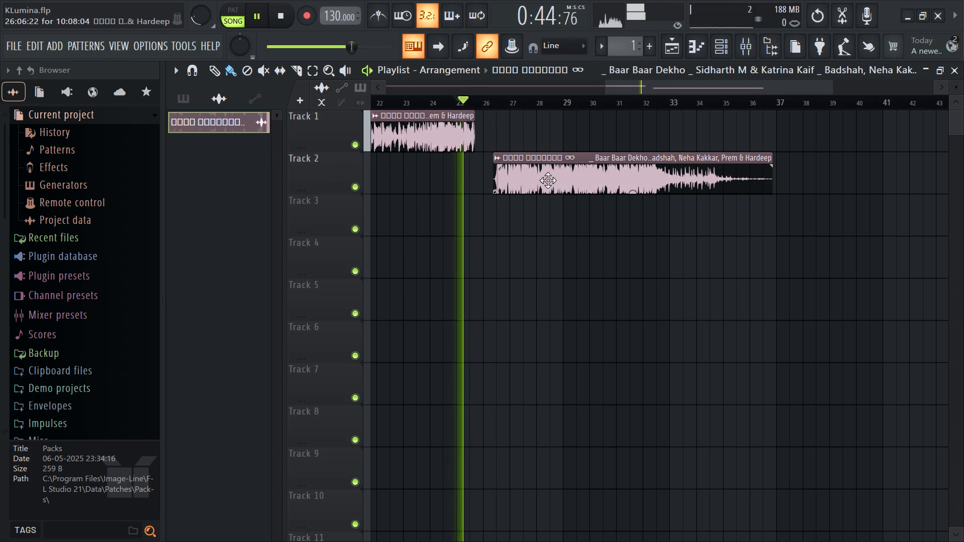
# Nudge the Track 2 clip to about 26:05 and reshape its fade-in to about 0.32 s with a faster early rise.
pyautogui.keyDown('ctrl'); pyautogui.scroll(7, 477, 191); pyautogui.keyUp('ctrl')
pyautogui.moveTo(571, 188); pyautogui.dragTo(558, 190)
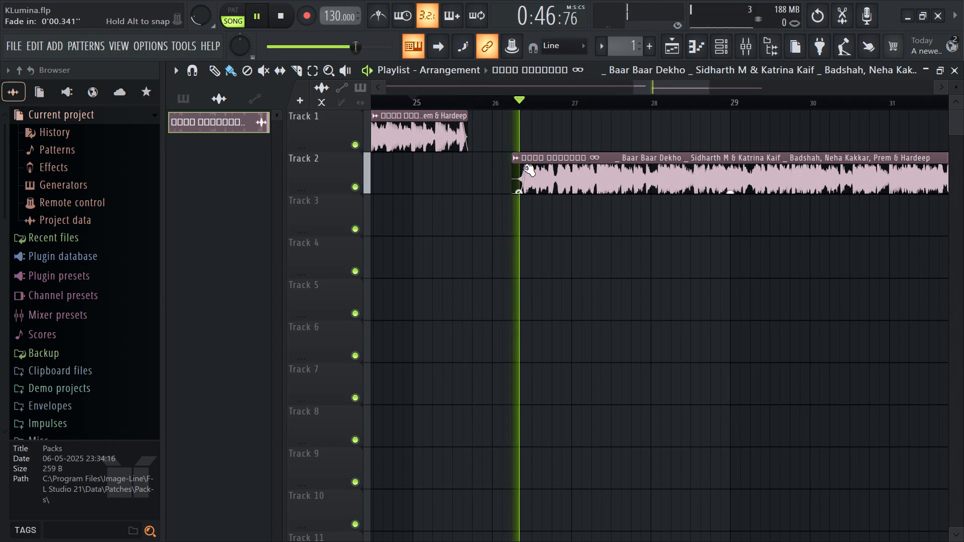
pyautogui.click(525, 168)
pyautogui.moveTo(518, 191); pyautogui.dragTo(511, 163)
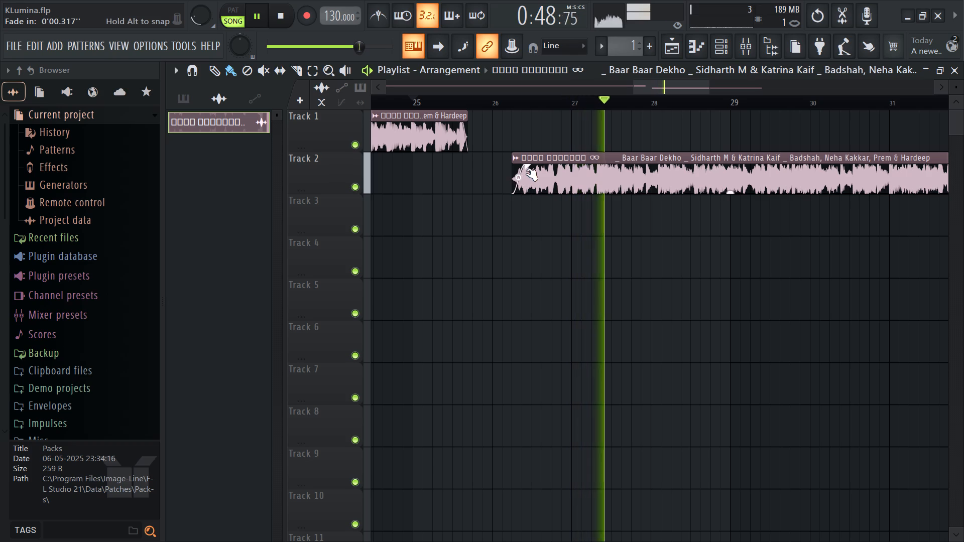
# Extend the beginning of the Track 2 clip by about one bar, move the clip to start at 25:12:22, and play it.
pyautogui.press('space')
pyautogui.moveTo(511, 159); pyautogui.dragTo(431, 177)
pyautogui.moveTo(518, 173); pyautogui.dragTo(556, 174)
pyautogui.press('space')
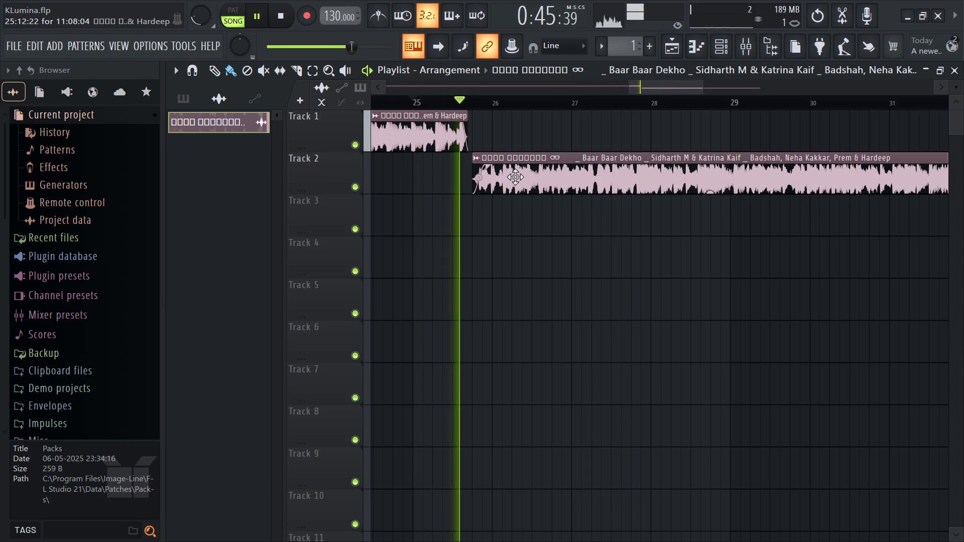
# Extend the beginning of the Track 2 clip to a length of 11:12:04 and move it to start at 25:06:22.
pyautogui.moveTo(472, 161); pyautogui.dragTo(463, 163)
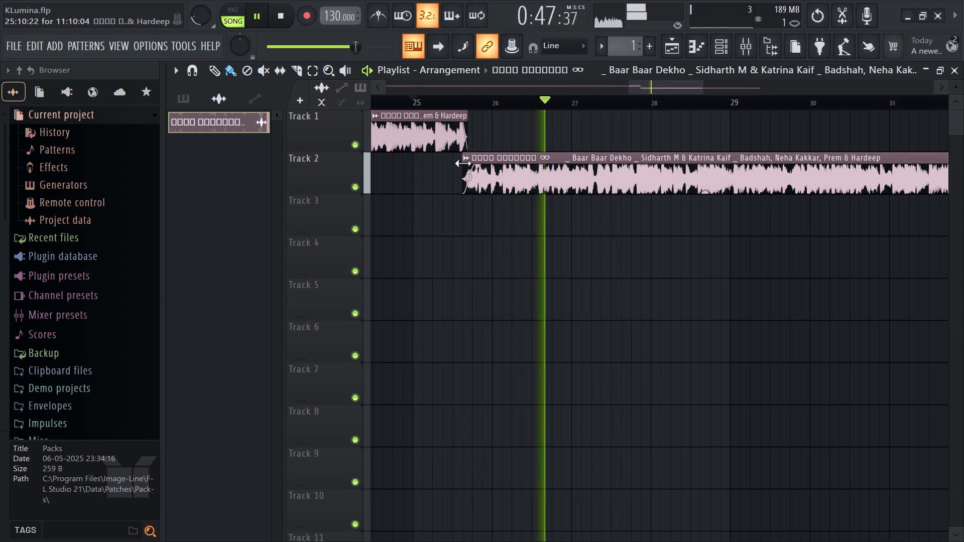
pyautogui.moveTo(463, 163); pyautogui.dragTo(453, 171)
pyautogui.moveTo(513, 173); pyautogui.dragTo(508, 174)
pyautogui.press('space')
pyautogui.press('space')
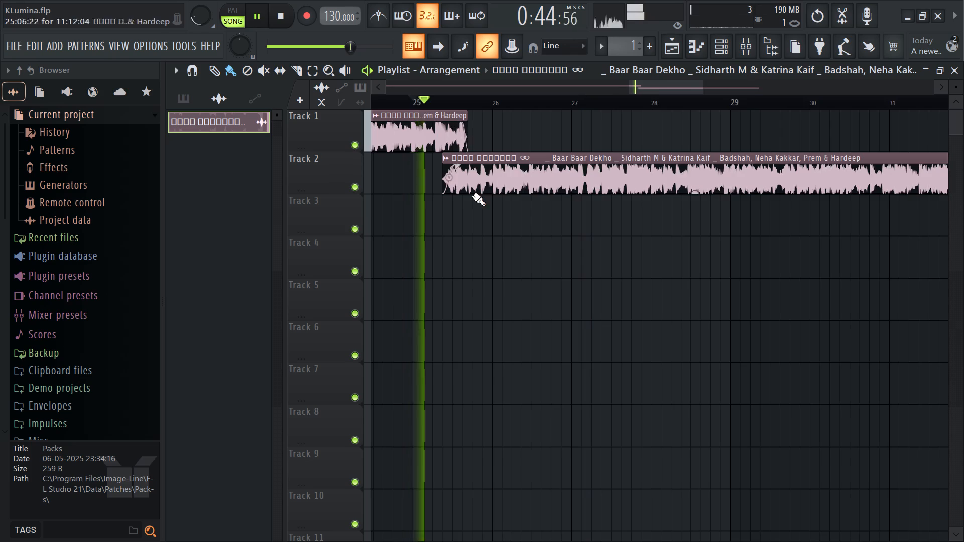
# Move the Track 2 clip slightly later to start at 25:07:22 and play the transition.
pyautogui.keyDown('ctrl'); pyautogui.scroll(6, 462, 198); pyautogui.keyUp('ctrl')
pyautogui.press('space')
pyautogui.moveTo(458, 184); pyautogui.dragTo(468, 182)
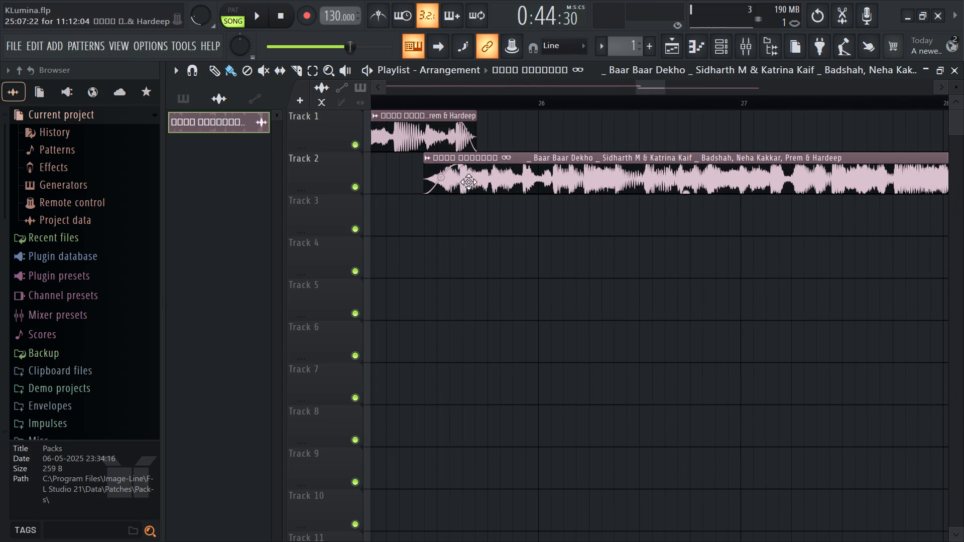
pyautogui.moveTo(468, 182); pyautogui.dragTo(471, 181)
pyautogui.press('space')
# Shorten the fade-in at the beginning of the Track 2 clip to a very brief ramp and play it.
pyautogui.keyDown('ctrl'); pyautogui.scroll(5, 403, 200); pyautogui.keyUp('ctrl')
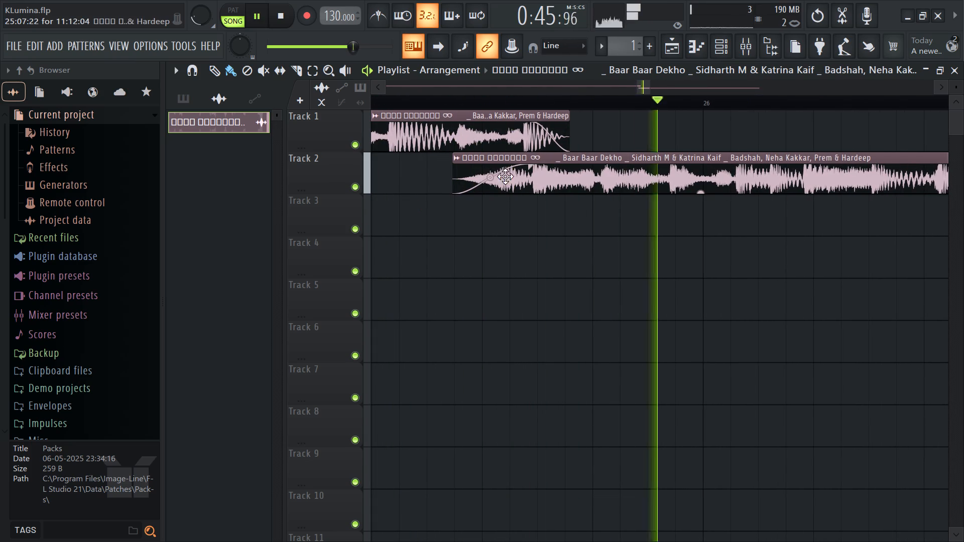
pyautogui.press('space')
pyautogui.moveTo(528, 166); pyautogui.dragTo(463, 166)
pyautogui.press('space')
# Move the Track 2 clip later to start at 25:12:22, just after the Track 1 clip ends, and play it.
pyautogui.moveTo(517, 185); pyautogui.dragTo(589, 184)
pyautogui.press('space')
pyautogui.moveTo(589, 184); pyautogui.dragTo(635, 181)
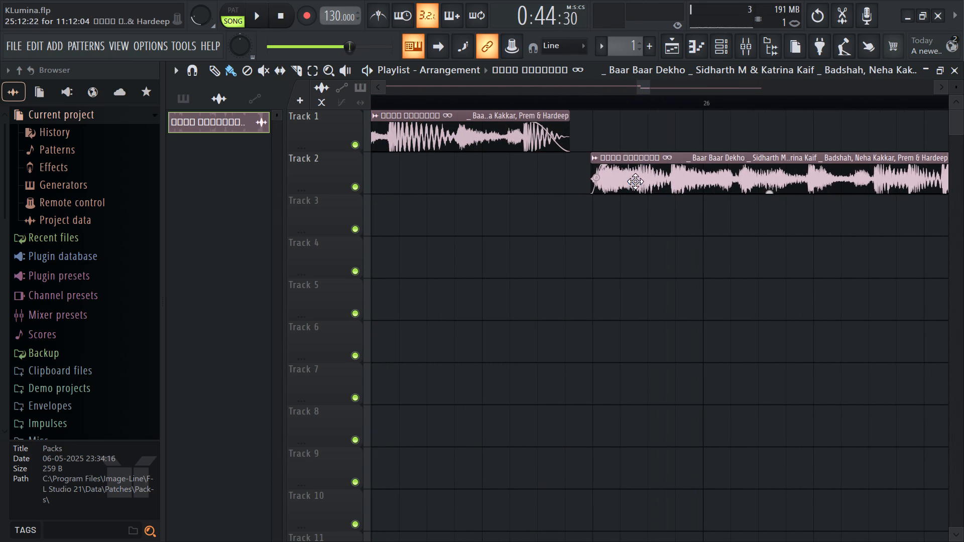
pyautogui.moveTo(635, 181); pyautogui.dragTo(640, 180)
pyautogui.press('space')
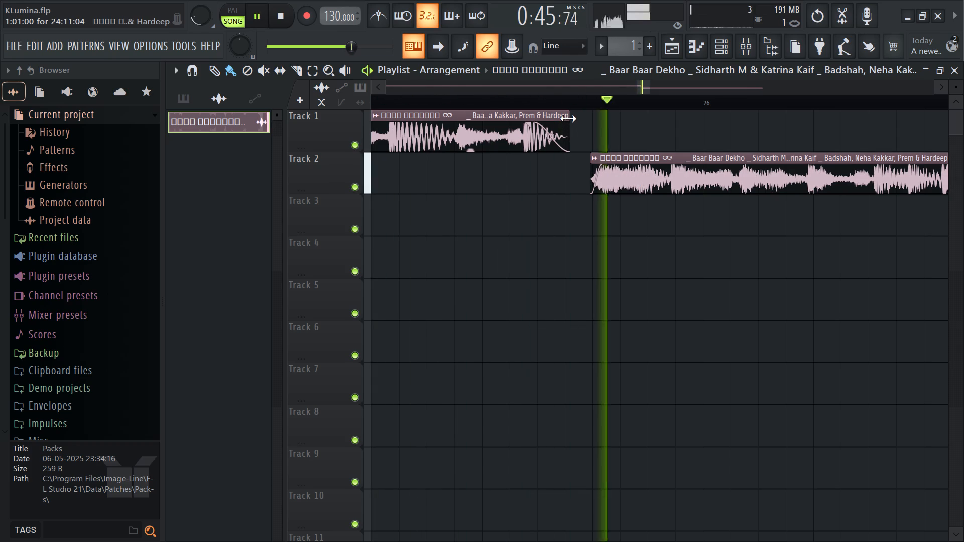
# Extend the end of the Track 1 clip to about 25:15, overlapping the Track 2 clip, and play the transition.
pyautogui.moveTo(568, 118); pyautogui.dragTo(640, 123)
pyautogui.press('space')
pyautogui.press('space')
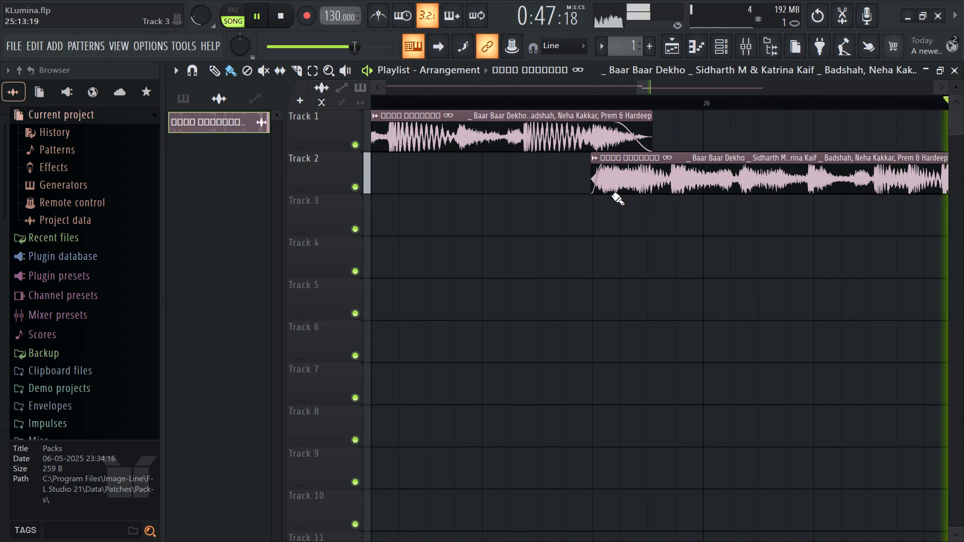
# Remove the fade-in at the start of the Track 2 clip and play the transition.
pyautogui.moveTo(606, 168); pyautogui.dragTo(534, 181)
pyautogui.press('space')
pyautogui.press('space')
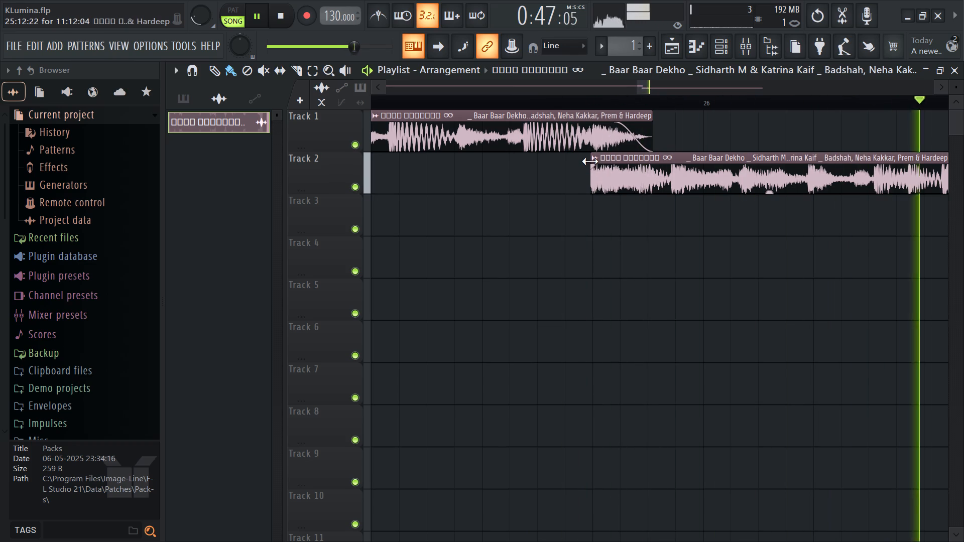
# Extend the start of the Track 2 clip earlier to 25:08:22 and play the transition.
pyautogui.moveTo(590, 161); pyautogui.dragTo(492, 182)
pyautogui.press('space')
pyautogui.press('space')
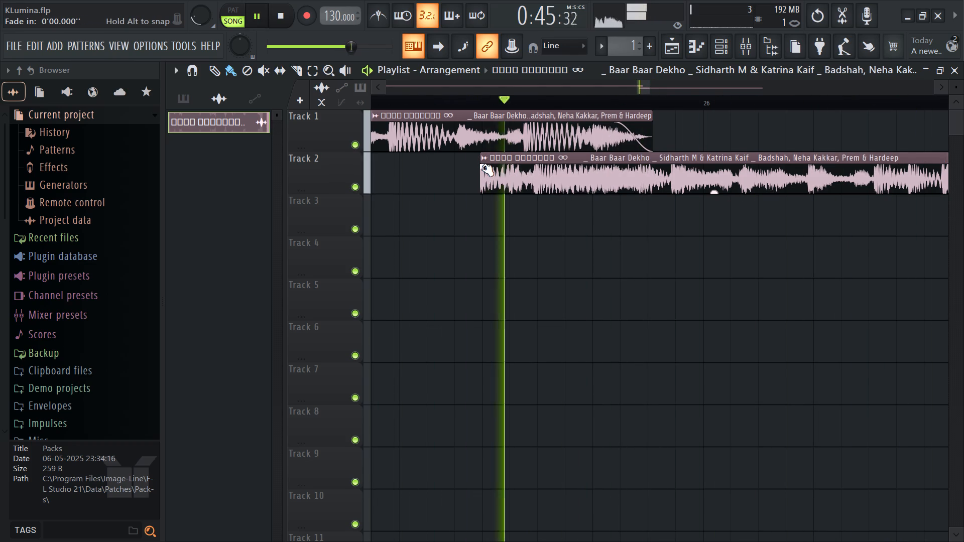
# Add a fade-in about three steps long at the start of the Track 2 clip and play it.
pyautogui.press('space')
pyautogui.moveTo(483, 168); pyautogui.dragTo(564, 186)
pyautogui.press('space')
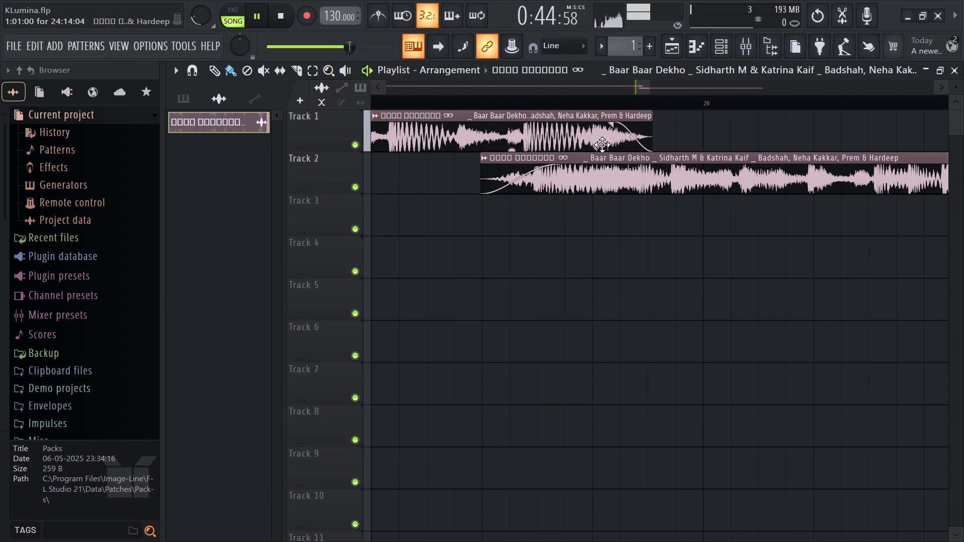
# Shorten the end of the Track 1 clip to about 25:11, play the transition and save the project.
pyautogui.moveTo(648, 119); pyautogui.dragTo(535, 172)
pyautogui.press('space')
pyautogui.press('space')
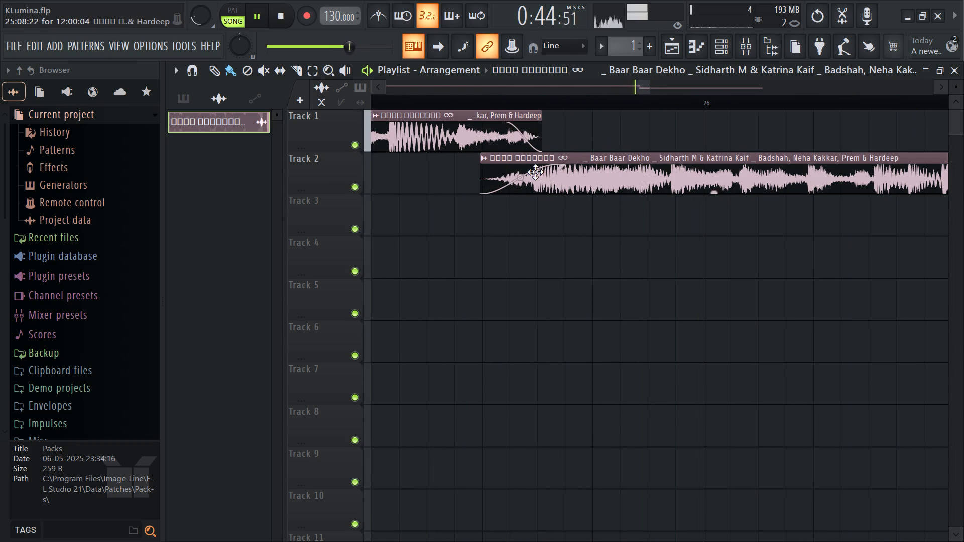
pyautogui.hotkey('ctrl', 's')
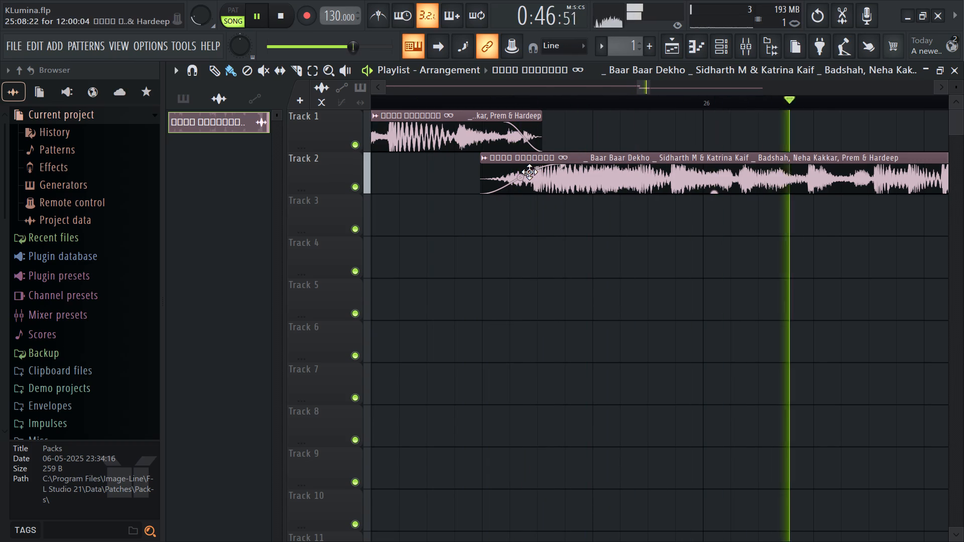
# Shorten the fade-out at the end of the Track 1 clip to a very brief ramp and play it.
pyautogui.press('space')
pyautogui.moveTo(504, 124); pyautogui.dragTo(529, 124)
pyautogui.press('space')
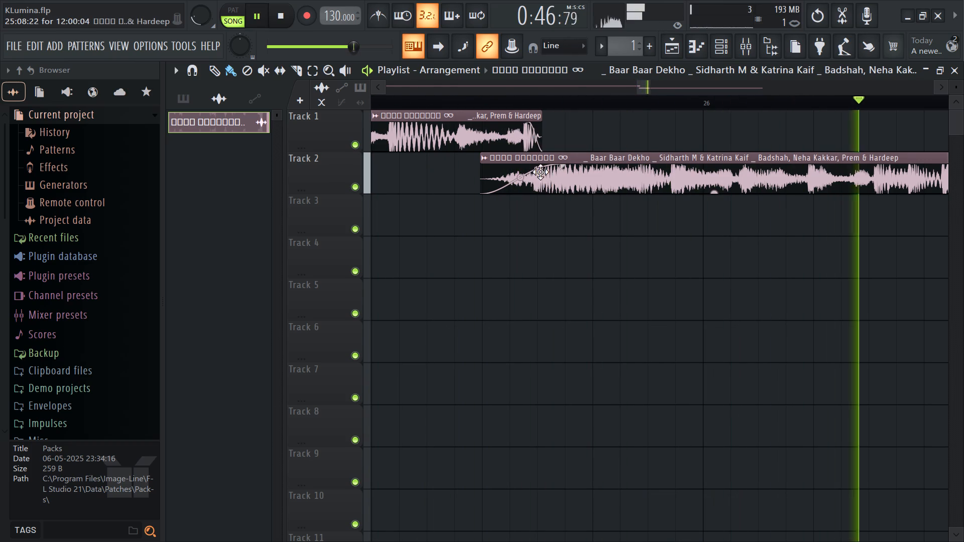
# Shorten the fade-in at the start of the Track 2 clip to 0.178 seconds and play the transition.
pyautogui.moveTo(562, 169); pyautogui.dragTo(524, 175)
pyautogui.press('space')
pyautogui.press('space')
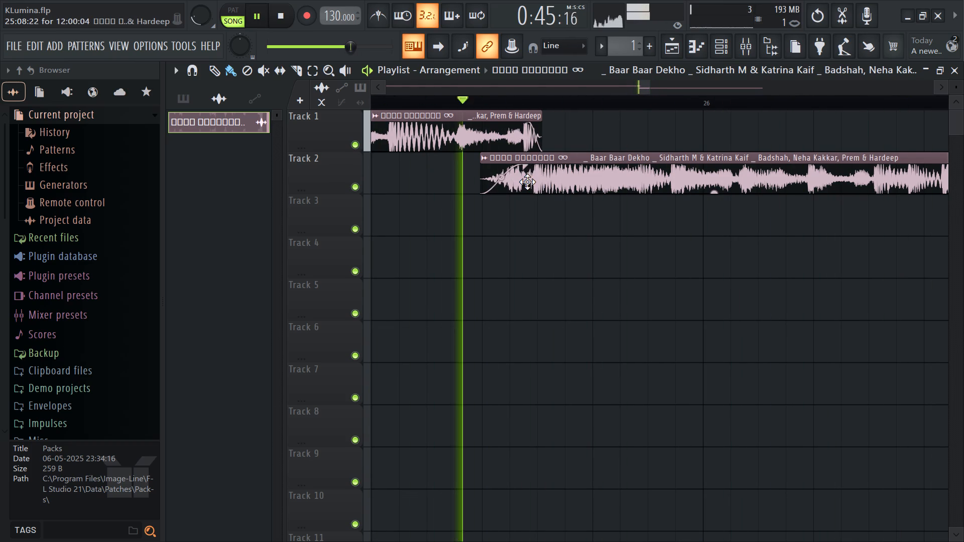
# Play the edit through, replay the transition from about bar 23, and save the project.
pyautogui.keyDown('ctrl'); pyautogui.scroll(-8, 484, 234); pyautogui.keyUp('ctrl')
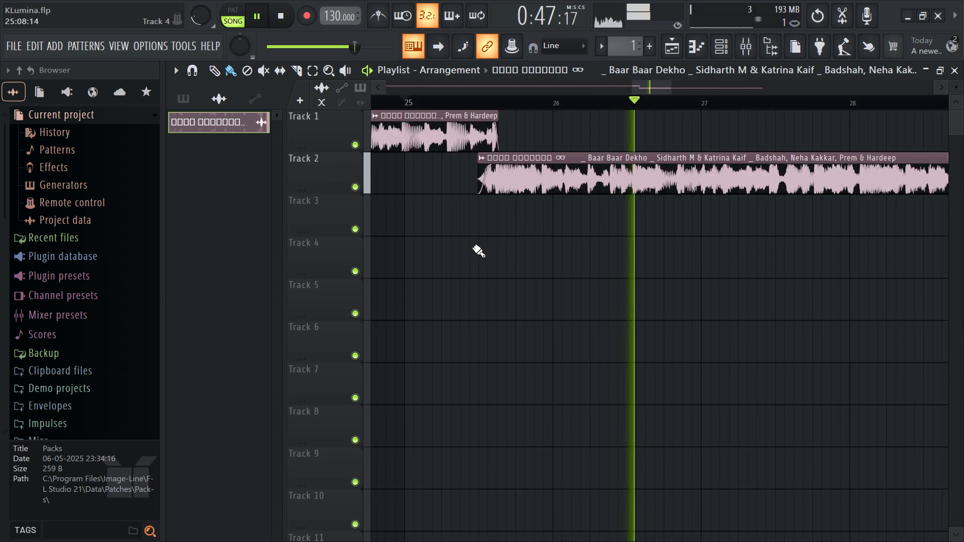
pyautogui.keyDown('ctrl'); pyautogui.scroll(-13, 472, 247); pyautogui.keyUp('ctrl')
pyautogui.hotkey('ctrl', 's')
pyautogui.hotkey('ctrl', 's')
pyautogui.keyDown('ctrl'); pyautogui.scroll(-6, 468, 266); pyautogui.keyUp('ctrl')
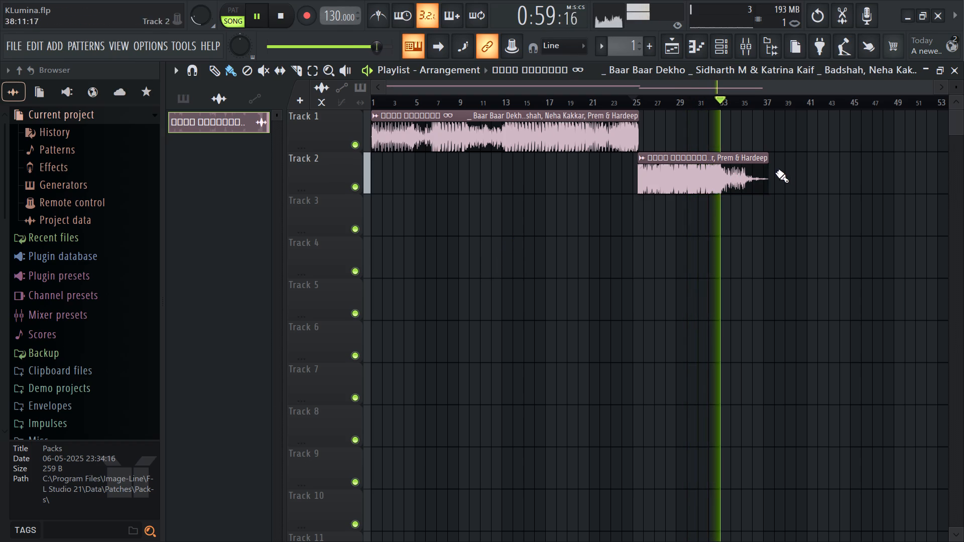
pyautogui.click(571, 101)
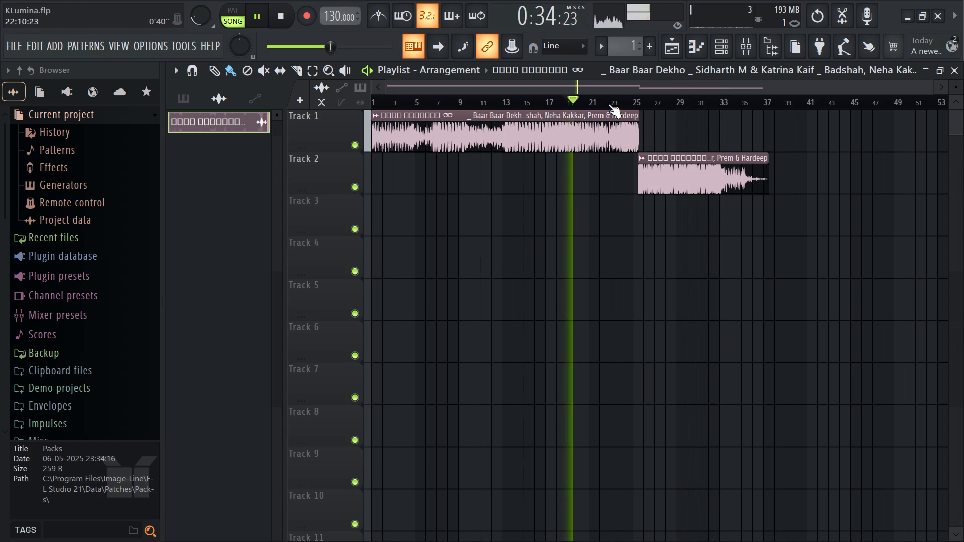
pyautogui.click(608, 104)
pyautogui.hotkey('ctrl', 's')
pyautogui.keyDown('ctrl'); pyautogui.scroll(19, 642, 232); pyautogui.keyUp('ctrl')
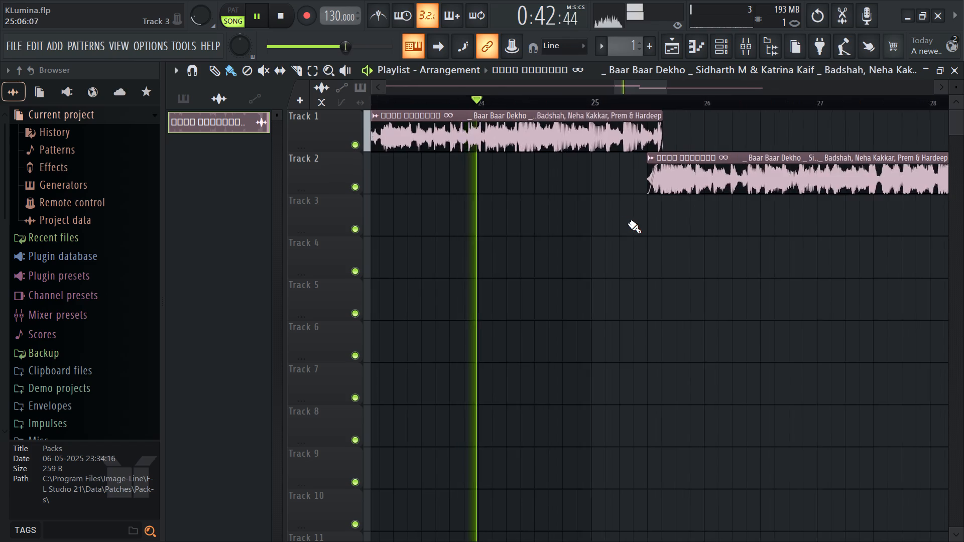
pyautogui.keyDown('ctrl'); pyautogui.scroll(3, 628, 223); pyautogui.keyUp('ctrl')
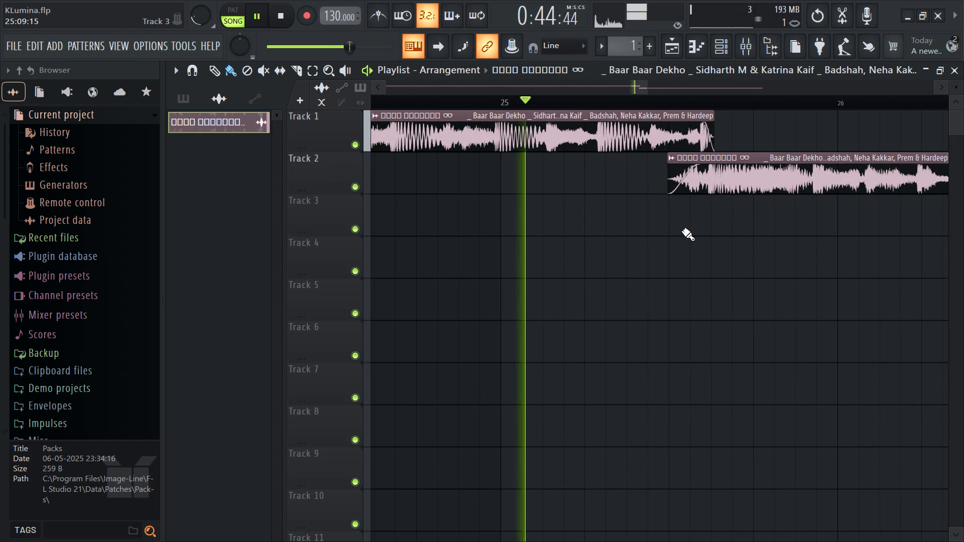
pyautogui.keyDown('ctrl'); pyautogui.scroll(-14, 679, 241); pyautogui.keyUp('ctrl')
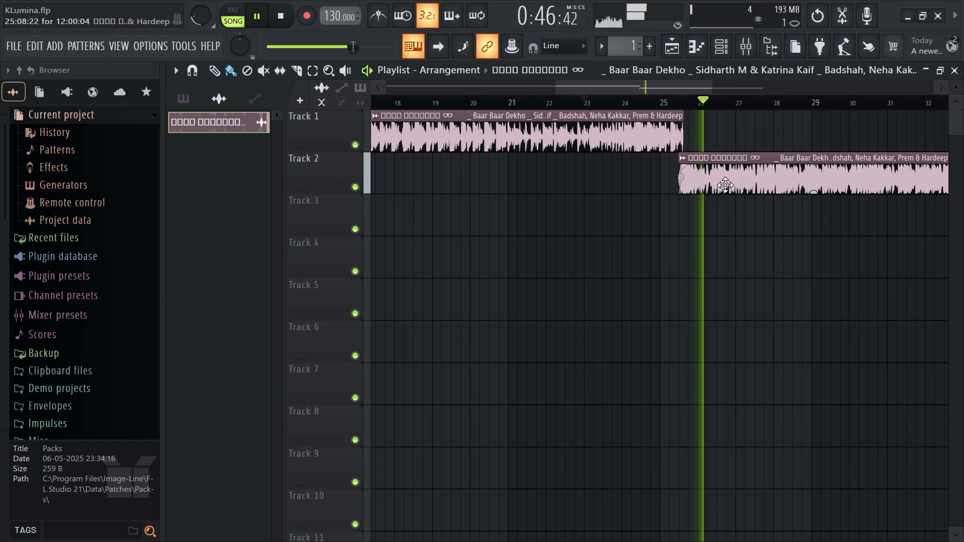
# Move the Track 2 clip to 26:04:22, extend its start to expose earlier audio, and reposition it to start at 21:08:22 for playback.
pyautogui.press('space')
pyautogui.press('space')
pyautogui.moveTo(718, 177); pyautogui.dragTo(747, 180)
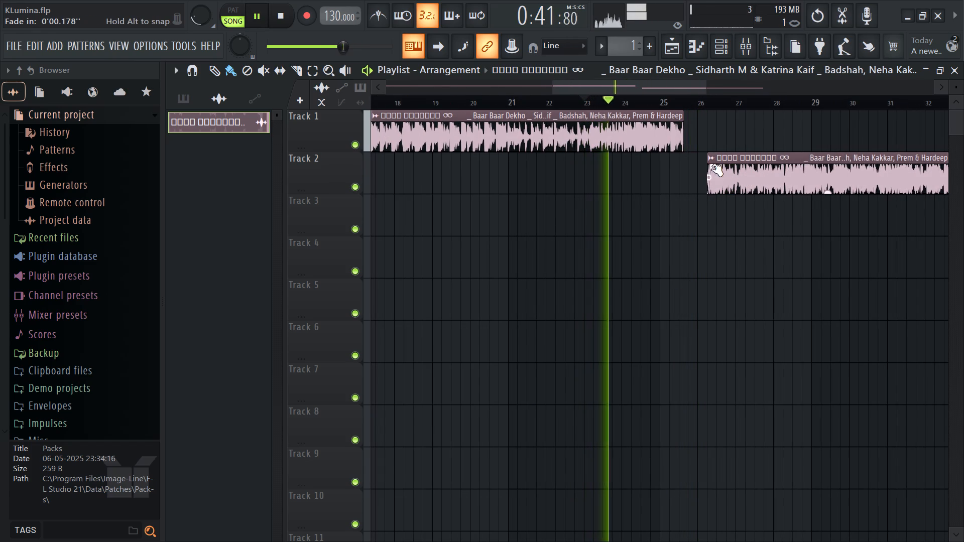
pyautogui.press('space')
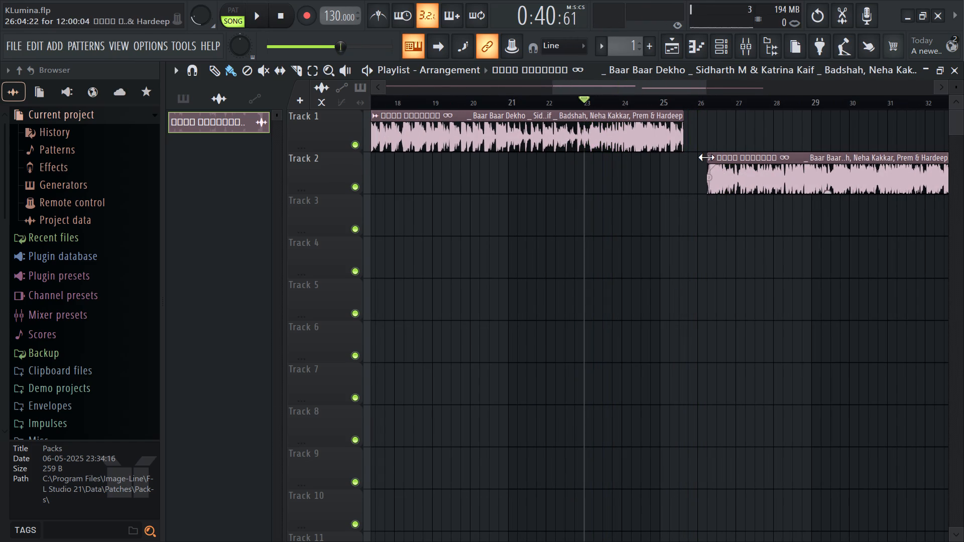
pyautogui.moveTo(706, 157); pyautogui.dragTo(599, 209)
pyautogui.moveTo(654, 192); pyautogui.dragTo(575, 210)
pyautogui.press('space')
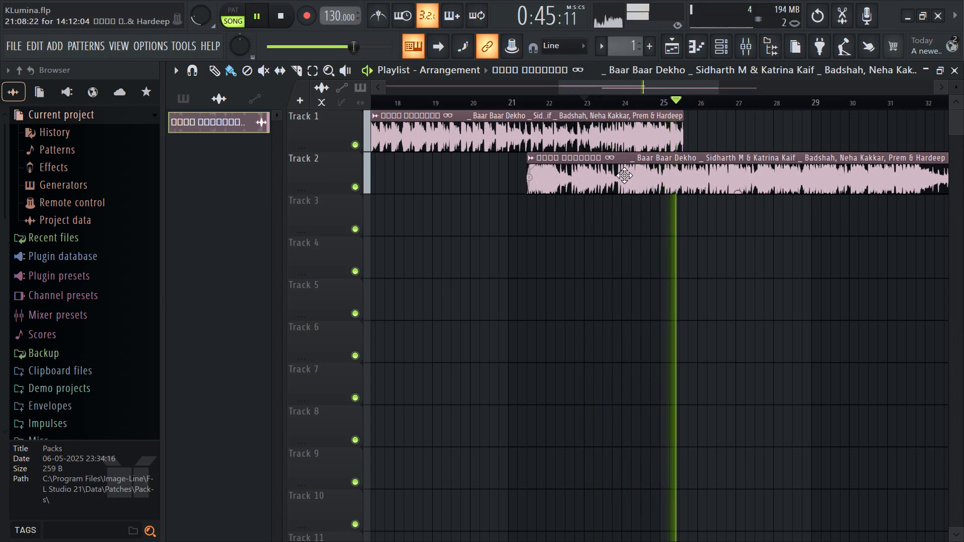
# Solo Track 1 and play it, then solo Track 2 and play it for comparison.
pyautogui.press('space')
pyautogui.rightClick(357, 149)
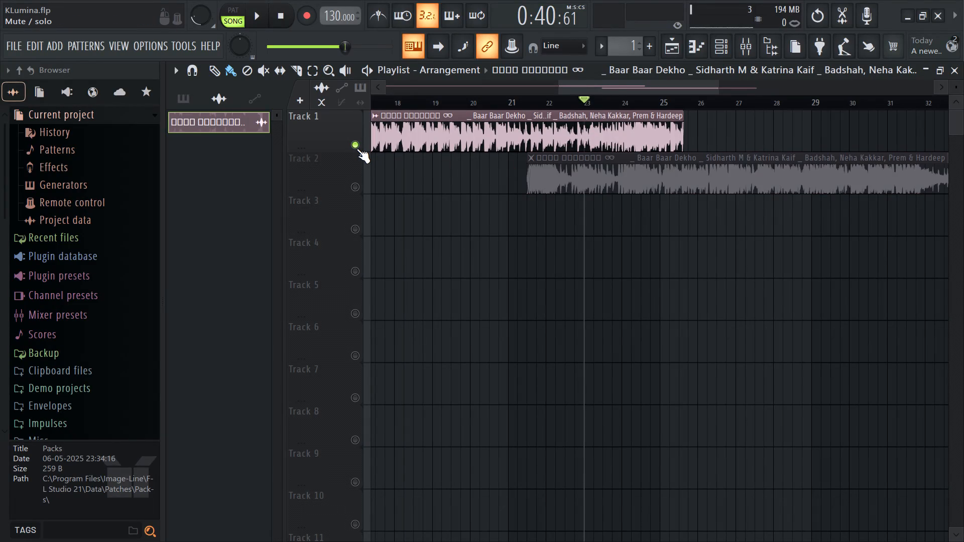
pyautogui.press('space')
pyautogui.press('space')
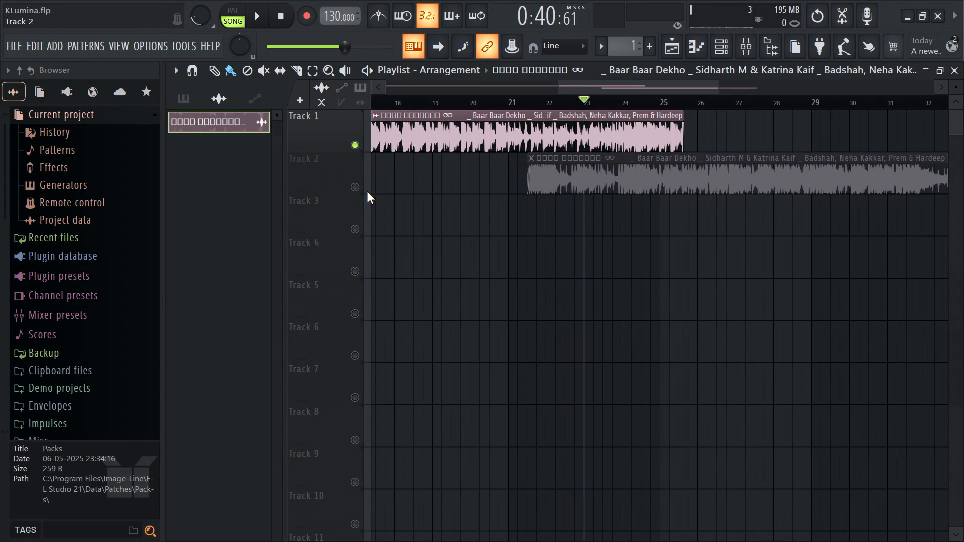
pyautogui.rightClick(358, 187)
pyautogui.press('space')
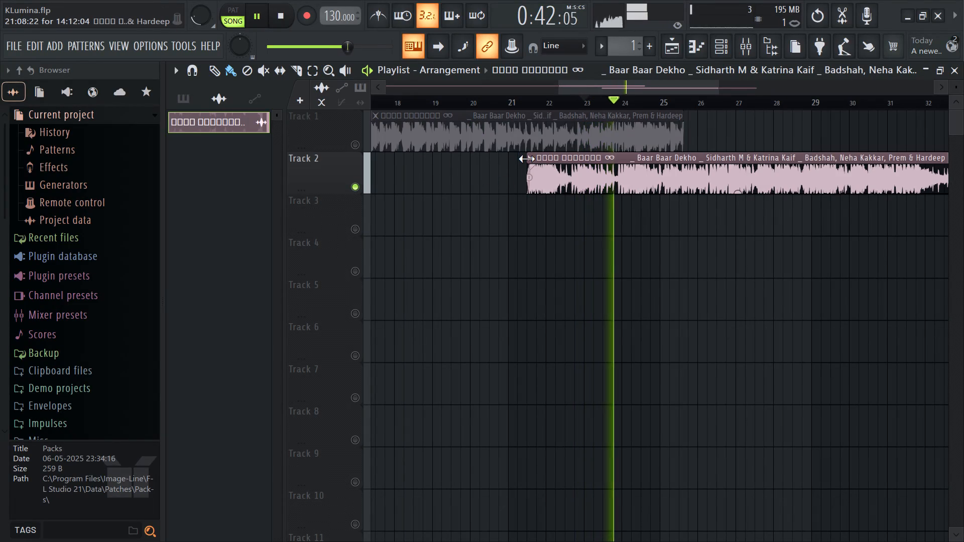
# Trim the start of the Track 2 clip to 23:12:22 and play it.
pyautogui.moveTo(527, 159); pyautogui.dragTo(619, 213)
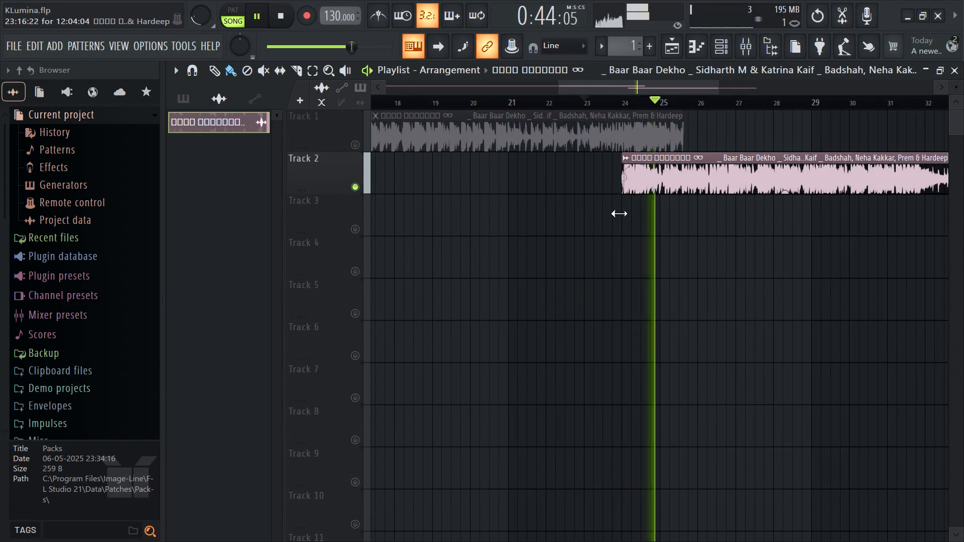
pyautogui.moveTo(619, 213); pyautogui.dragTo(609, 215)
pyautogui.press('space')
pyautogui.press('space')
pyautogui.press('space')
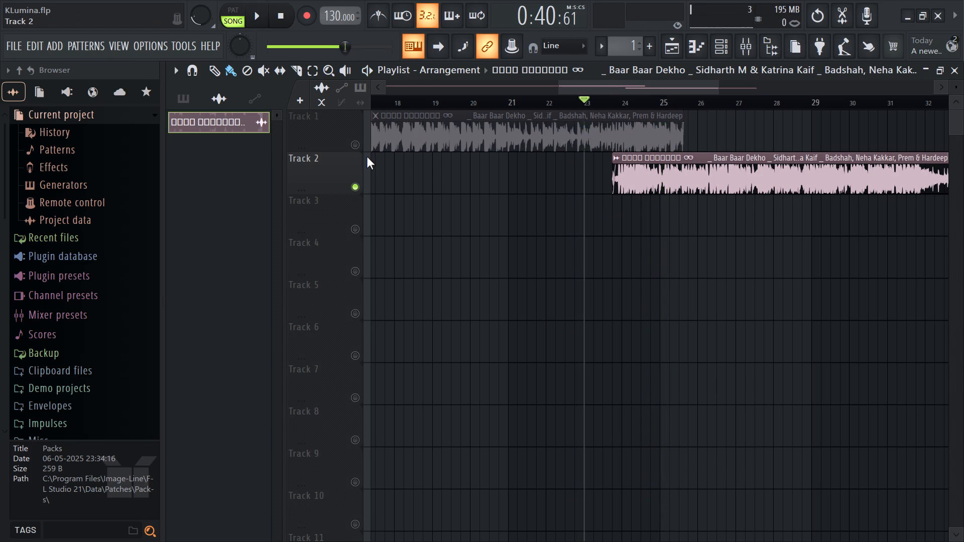
# Unmute Track 1 and play both clips together.
pyautogui.click(356, 149)
pyautogui.press('space')
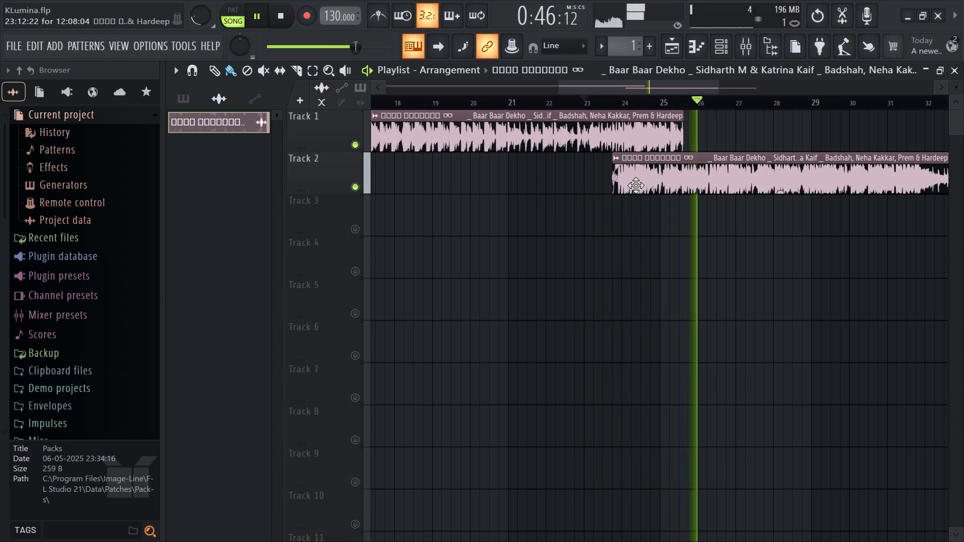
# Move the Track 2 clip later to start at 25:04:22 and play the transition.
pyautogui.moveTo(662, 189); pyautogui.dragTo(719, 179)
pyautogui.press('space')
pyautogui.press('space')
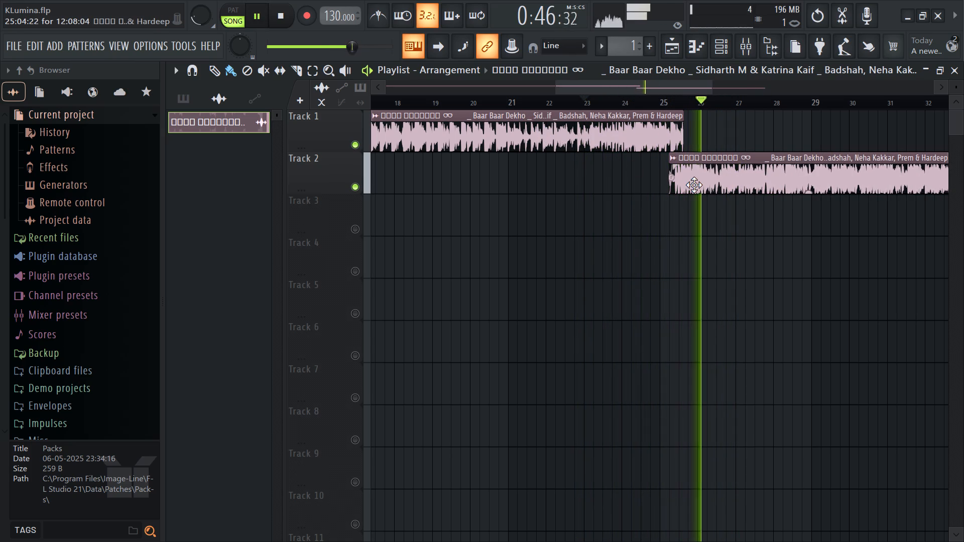
# Trim the start of the Track 2 clip in stages until the clip is 9:08:04 long.
pyautogui.moveTo(669, 154); pyautogui.dragTo(697, 166)
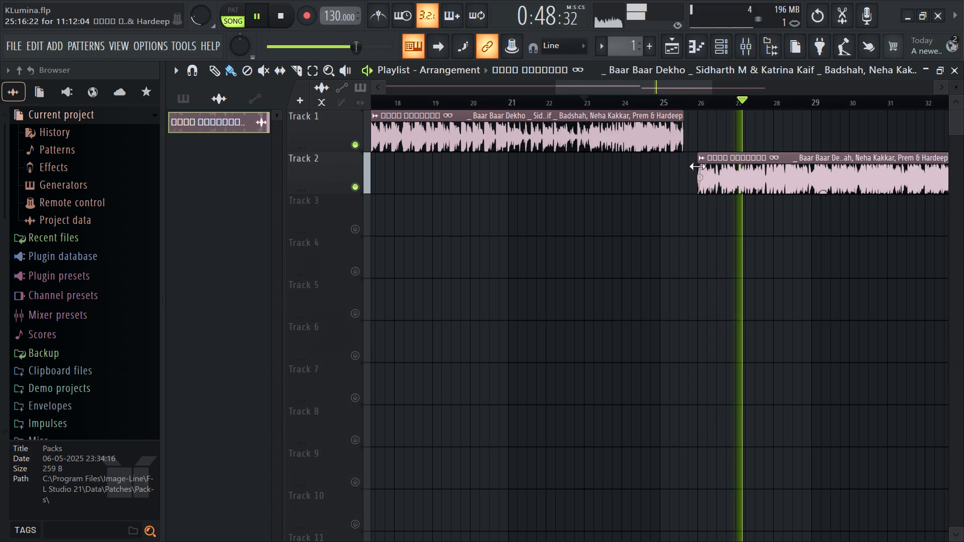
pyautogui.moveTo(697, 166); pyautogui.dragTo(764, 212)
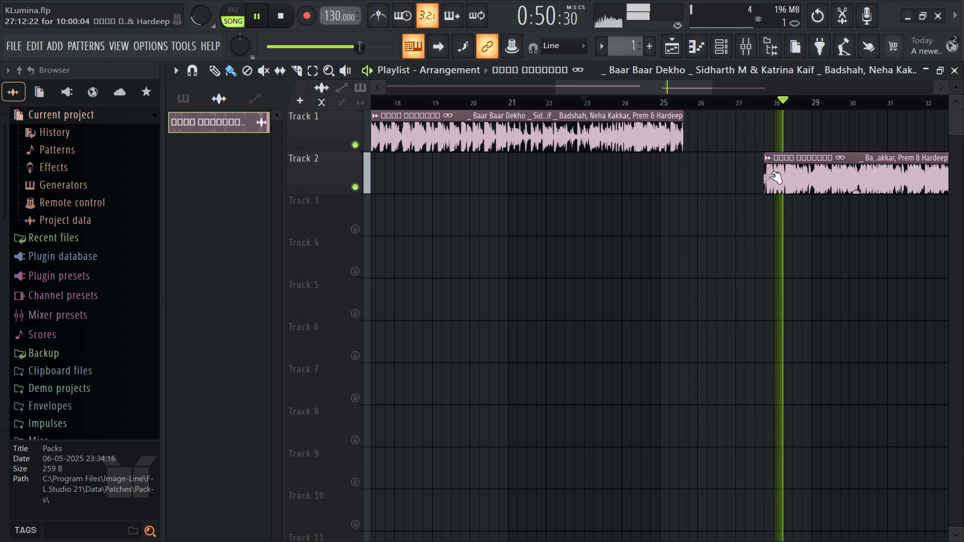
pyautogui.press('space')
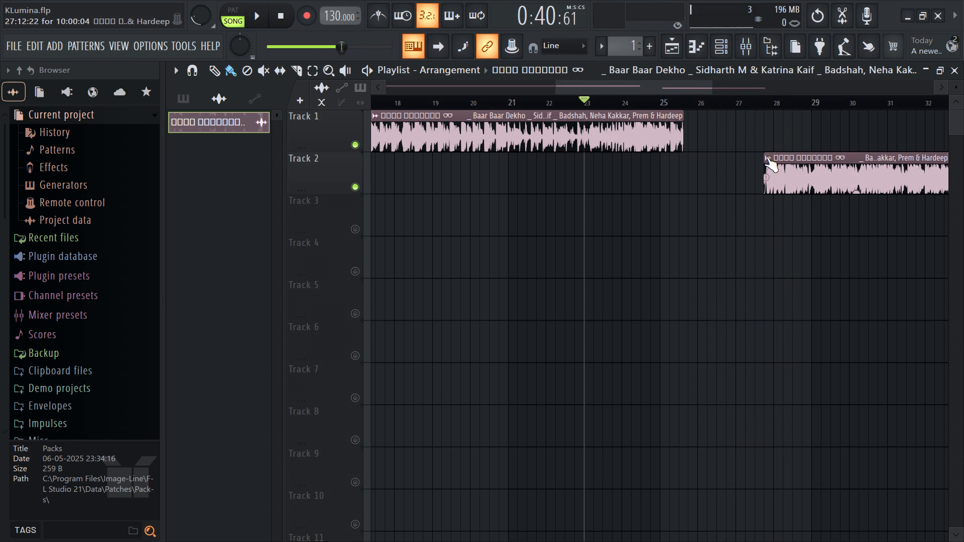
pyautogui.moveTo(762, 157); pyautogui.dragTo(780, 166)
# Move the Track 2 clip to start at 25:09:05, overlapping the Track 1 clip's end, play the transition and save the project.
pyautogui.moveTo(802, 178); pyautogui.dragTo(721, 190)
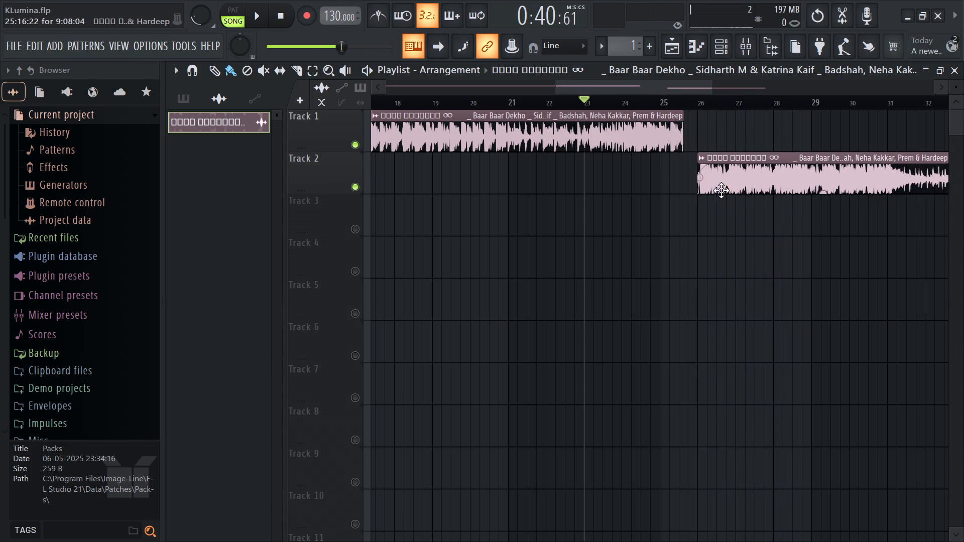
pyautogui.moveTo(721, 190); pyautogui.dragTo(698, 196)
pyautogui.press('space')
pyautogui.keyDown('ctrl'); pyautogui.scroll(16, 700, 190); pyautogui.keyUp('ctrl')
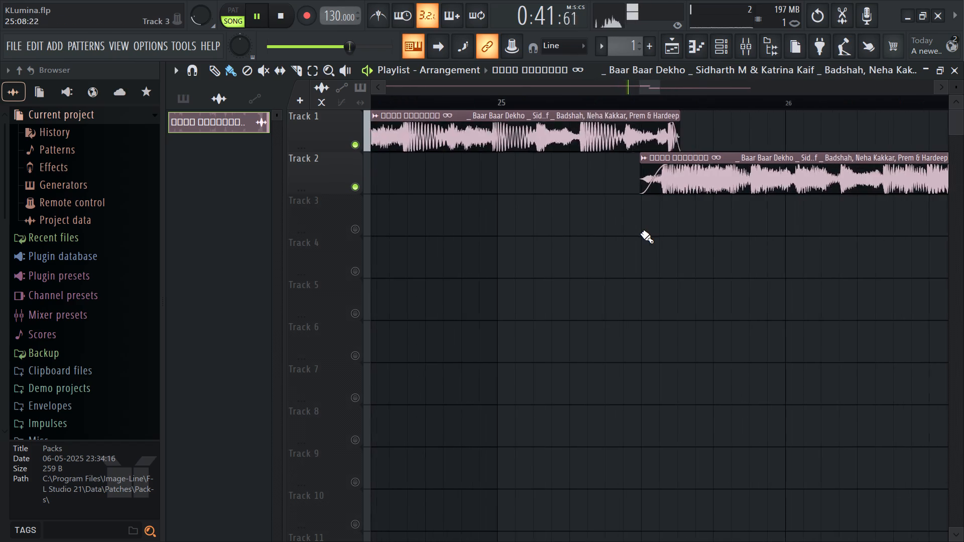
pyautogui.keyDown('ctrl'); pyautogui.scroll(5, 641, 233); pyautogui.keyUp('ctrl')
pyautogui.keyDown('ctrl'); pyautogui.scroll(6, 711, 224); pyautogui.keyUp('ctrl')
pyautogui.moveTo(735, 192); pyautogui.dragTo(764, 189)
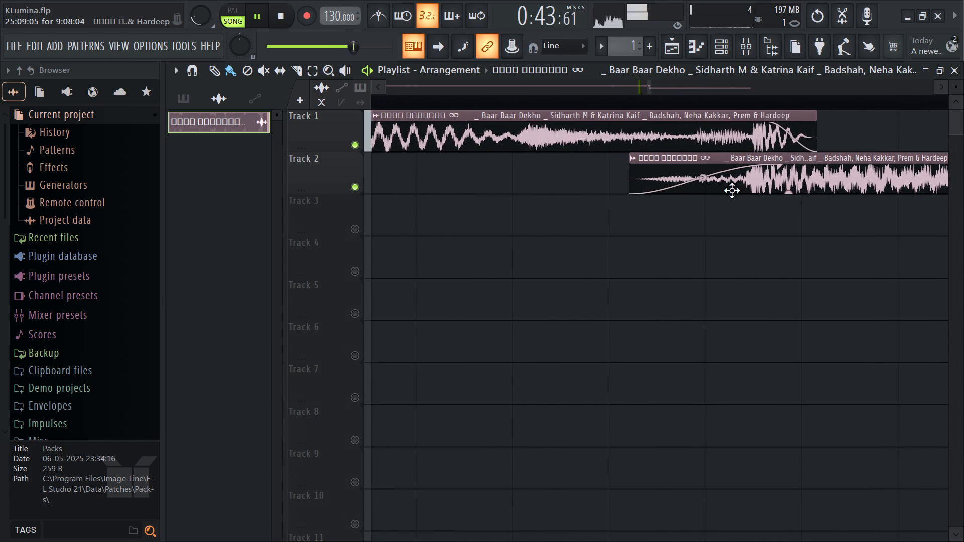
pyautogui.hotkey('ctrl', 's')
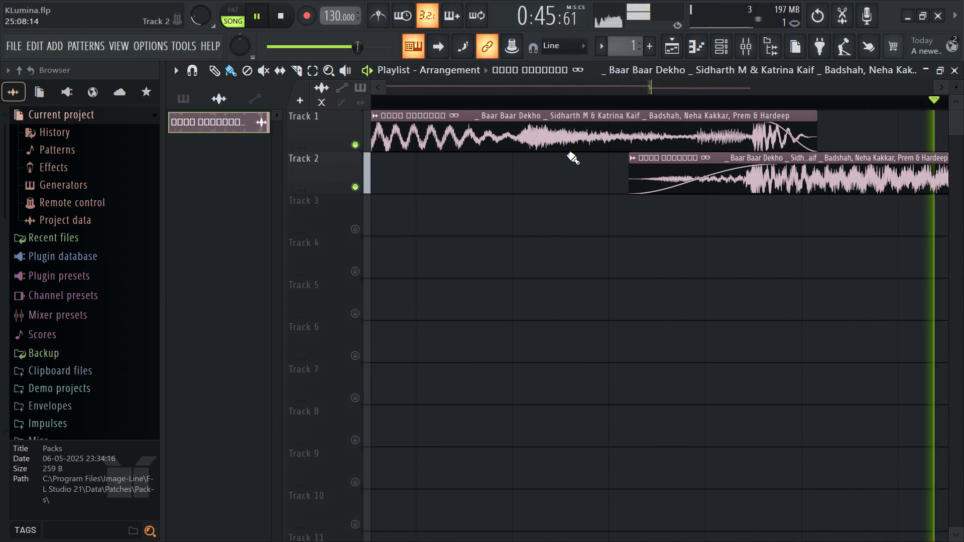
# Shorten the fade-in at the start of the Track 2 clip slightly, replay the transition and save the project.
pyautogui.moveTo(779, 168); pyautogui.dragTo(757, 176)
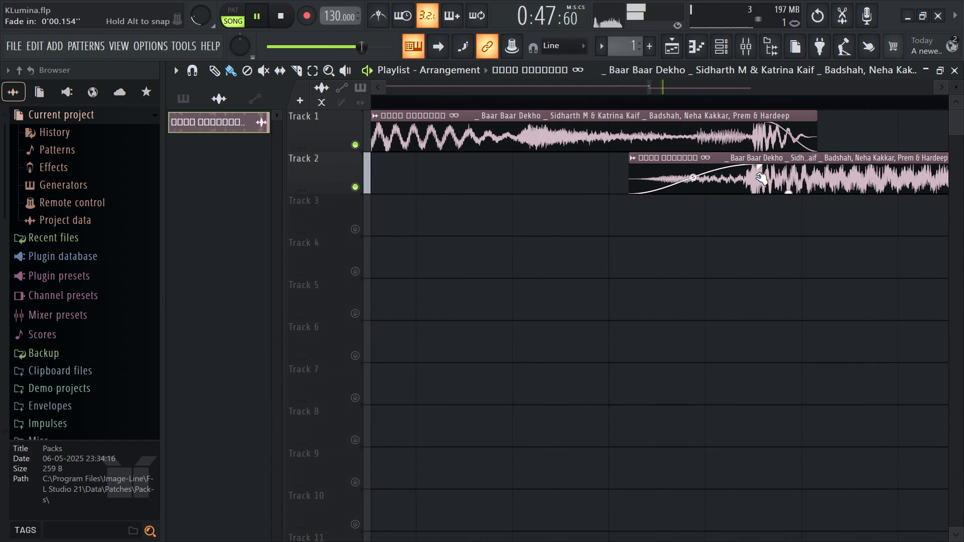
pyautogui.moveTo(757, 176); pyautogui.dragTo(745, 181)
pyautogui.press('space')
pyautogui.press('space')
pyautogui.hotkey('ctrl', 's')
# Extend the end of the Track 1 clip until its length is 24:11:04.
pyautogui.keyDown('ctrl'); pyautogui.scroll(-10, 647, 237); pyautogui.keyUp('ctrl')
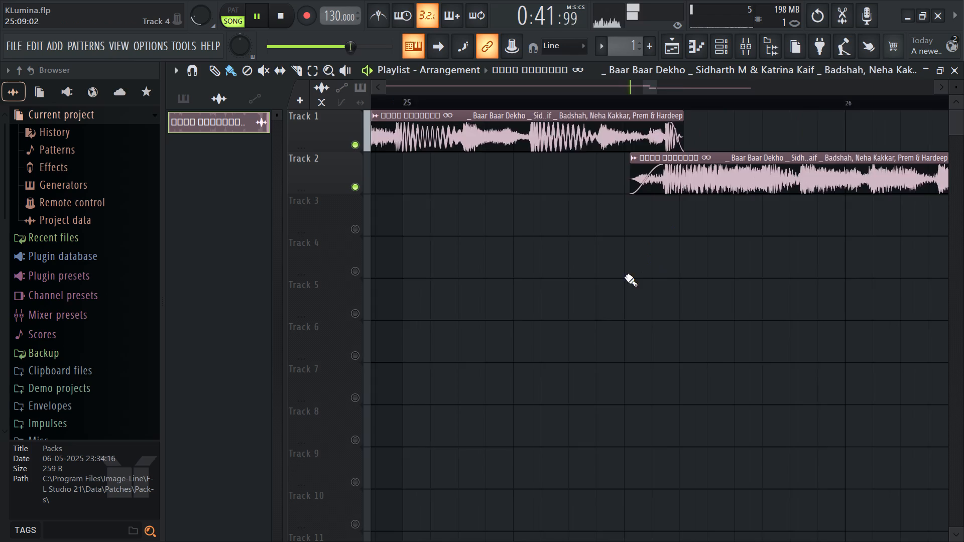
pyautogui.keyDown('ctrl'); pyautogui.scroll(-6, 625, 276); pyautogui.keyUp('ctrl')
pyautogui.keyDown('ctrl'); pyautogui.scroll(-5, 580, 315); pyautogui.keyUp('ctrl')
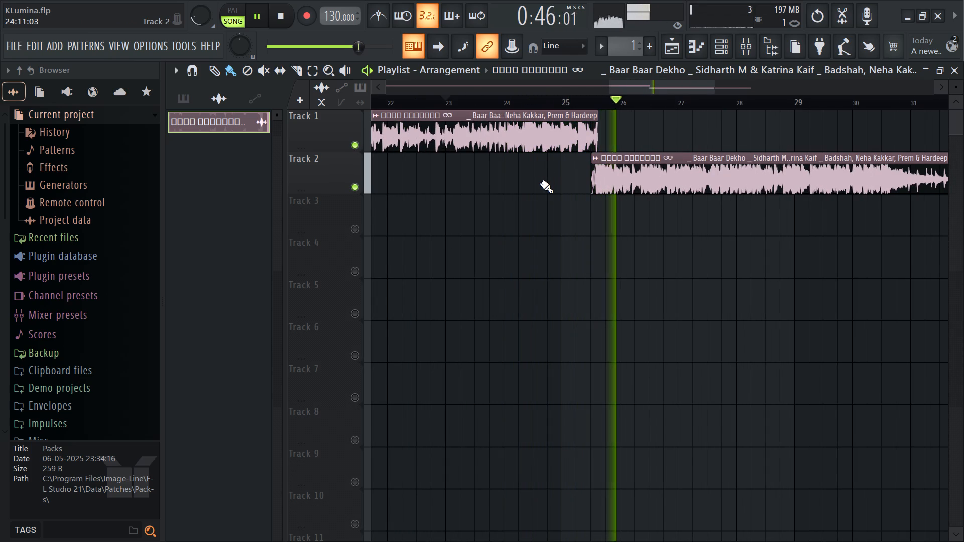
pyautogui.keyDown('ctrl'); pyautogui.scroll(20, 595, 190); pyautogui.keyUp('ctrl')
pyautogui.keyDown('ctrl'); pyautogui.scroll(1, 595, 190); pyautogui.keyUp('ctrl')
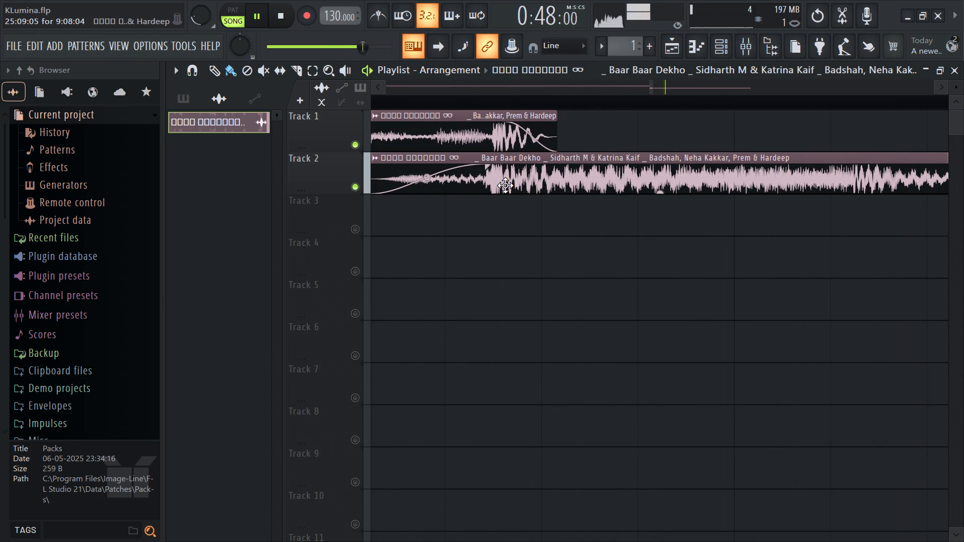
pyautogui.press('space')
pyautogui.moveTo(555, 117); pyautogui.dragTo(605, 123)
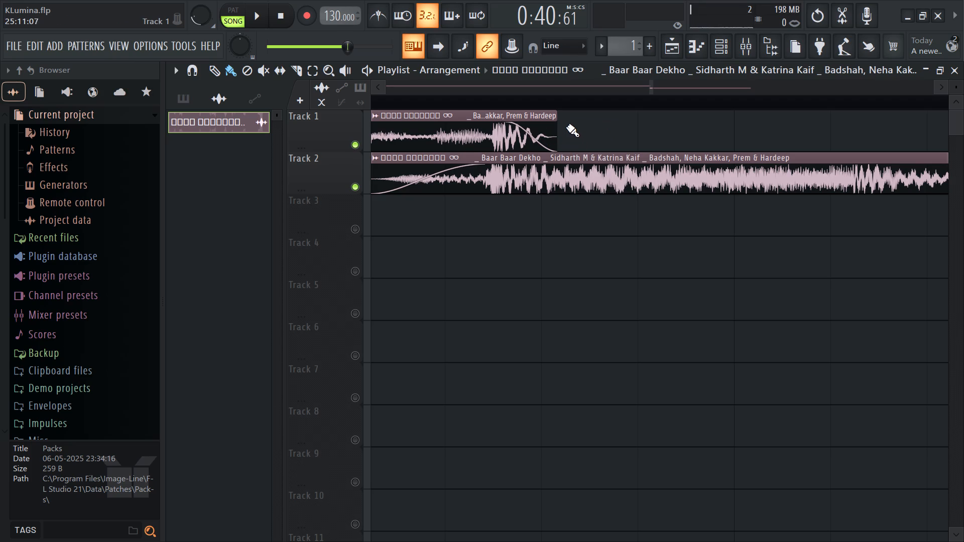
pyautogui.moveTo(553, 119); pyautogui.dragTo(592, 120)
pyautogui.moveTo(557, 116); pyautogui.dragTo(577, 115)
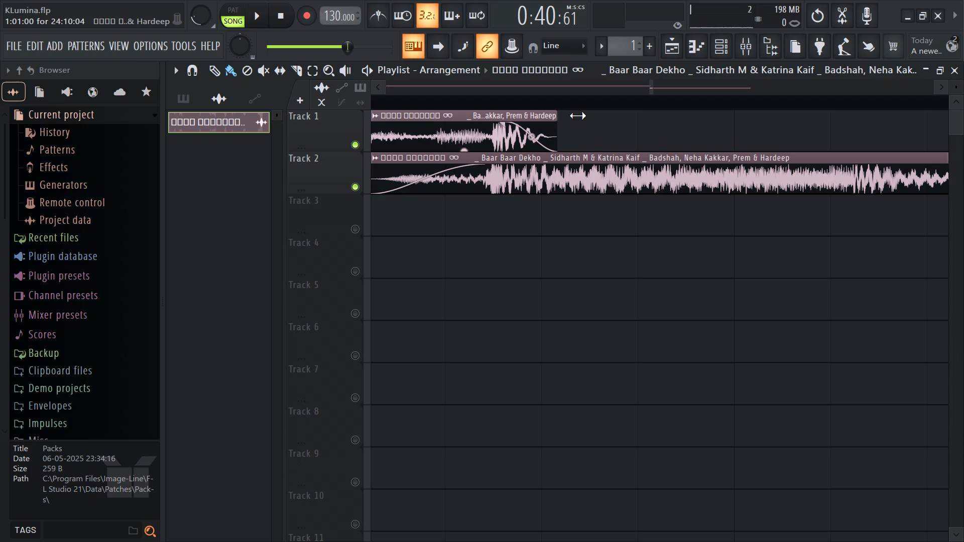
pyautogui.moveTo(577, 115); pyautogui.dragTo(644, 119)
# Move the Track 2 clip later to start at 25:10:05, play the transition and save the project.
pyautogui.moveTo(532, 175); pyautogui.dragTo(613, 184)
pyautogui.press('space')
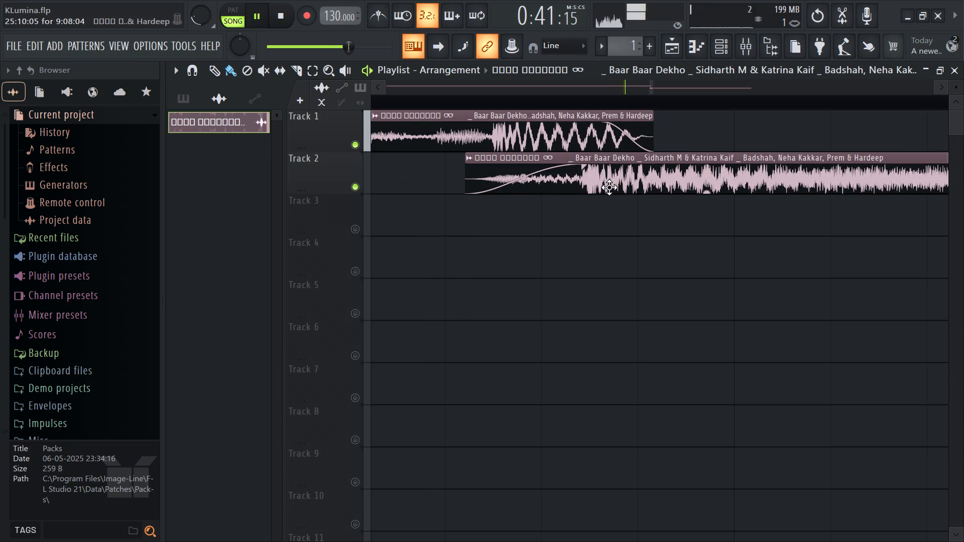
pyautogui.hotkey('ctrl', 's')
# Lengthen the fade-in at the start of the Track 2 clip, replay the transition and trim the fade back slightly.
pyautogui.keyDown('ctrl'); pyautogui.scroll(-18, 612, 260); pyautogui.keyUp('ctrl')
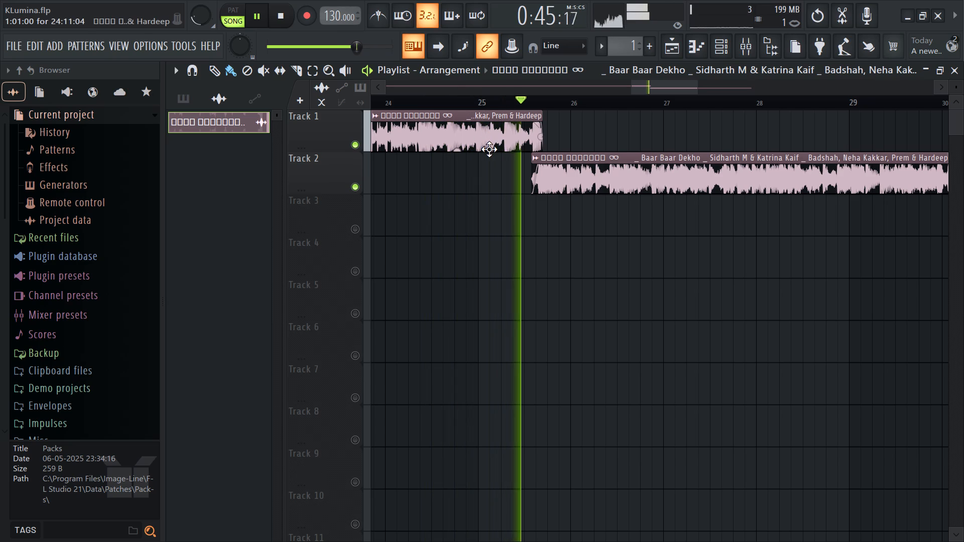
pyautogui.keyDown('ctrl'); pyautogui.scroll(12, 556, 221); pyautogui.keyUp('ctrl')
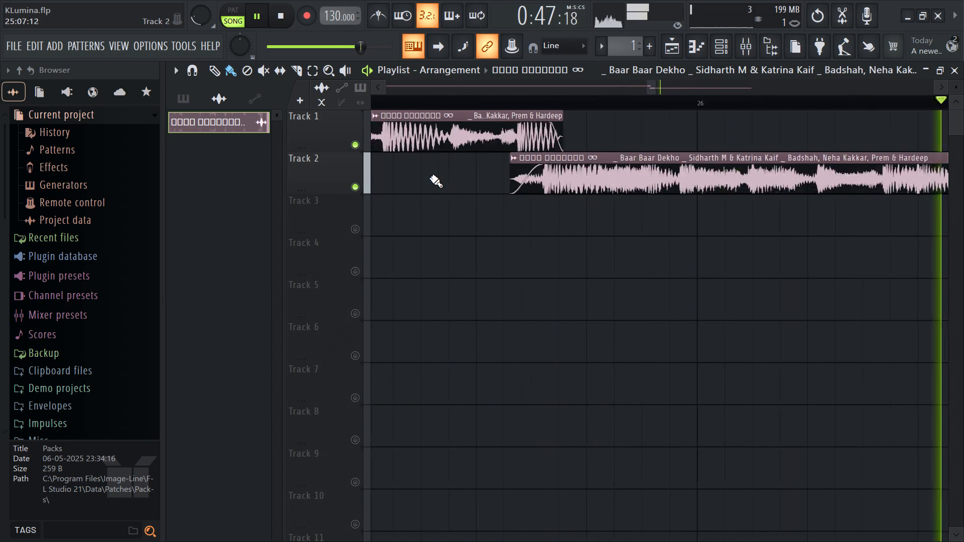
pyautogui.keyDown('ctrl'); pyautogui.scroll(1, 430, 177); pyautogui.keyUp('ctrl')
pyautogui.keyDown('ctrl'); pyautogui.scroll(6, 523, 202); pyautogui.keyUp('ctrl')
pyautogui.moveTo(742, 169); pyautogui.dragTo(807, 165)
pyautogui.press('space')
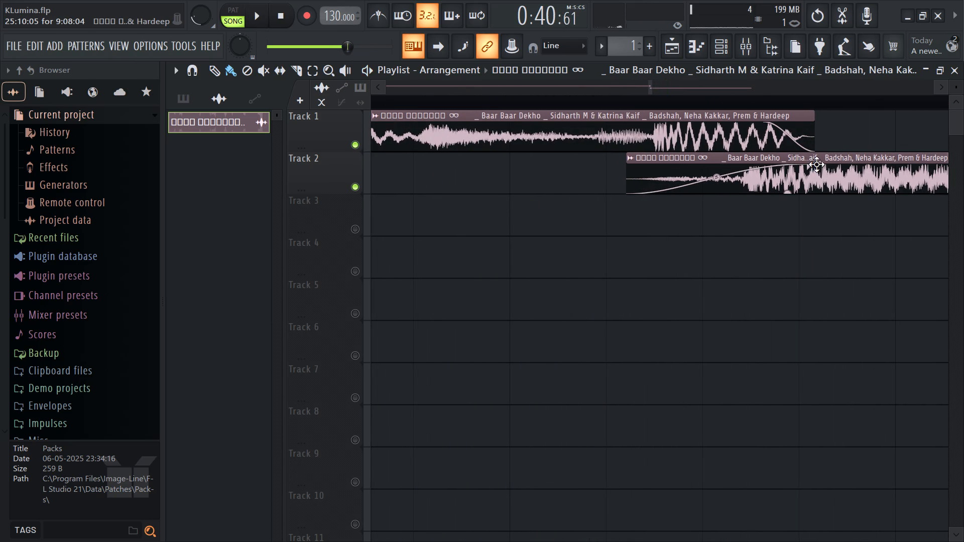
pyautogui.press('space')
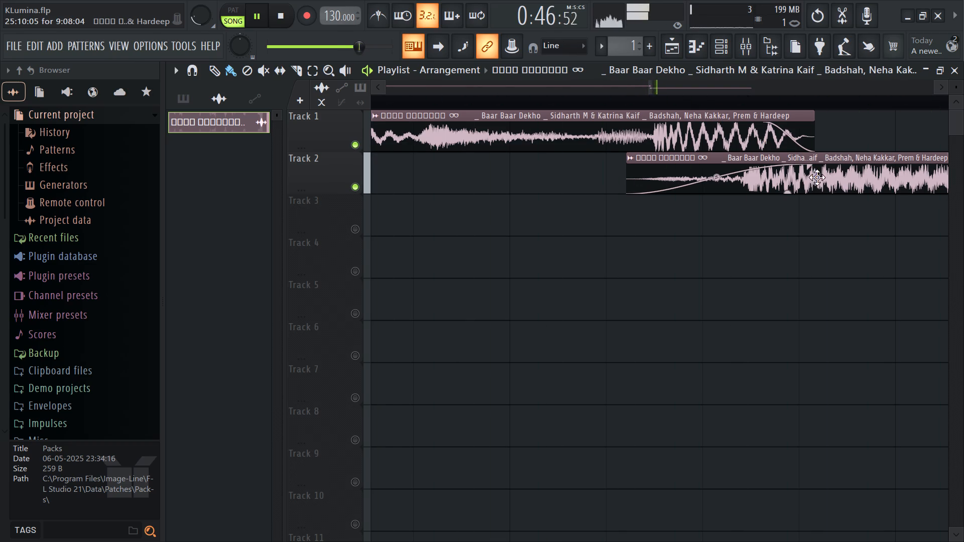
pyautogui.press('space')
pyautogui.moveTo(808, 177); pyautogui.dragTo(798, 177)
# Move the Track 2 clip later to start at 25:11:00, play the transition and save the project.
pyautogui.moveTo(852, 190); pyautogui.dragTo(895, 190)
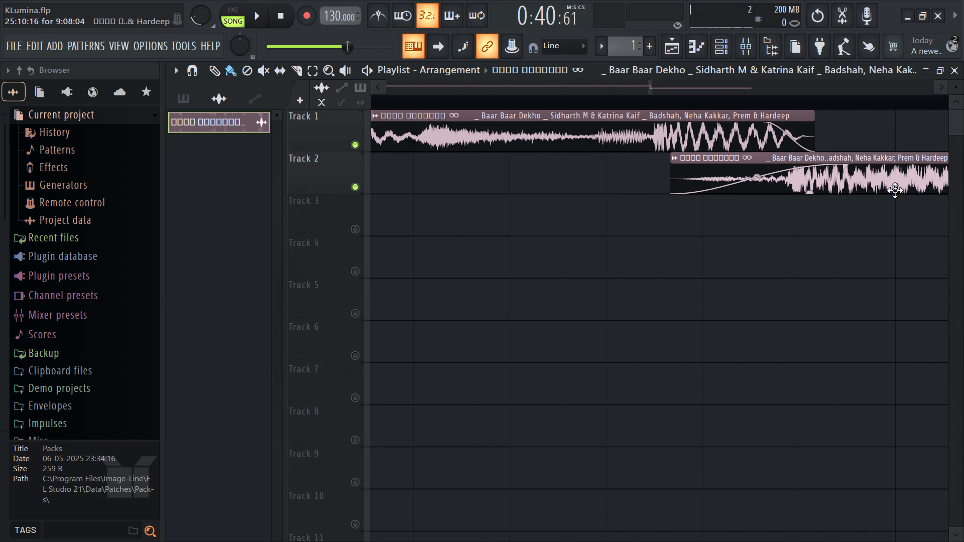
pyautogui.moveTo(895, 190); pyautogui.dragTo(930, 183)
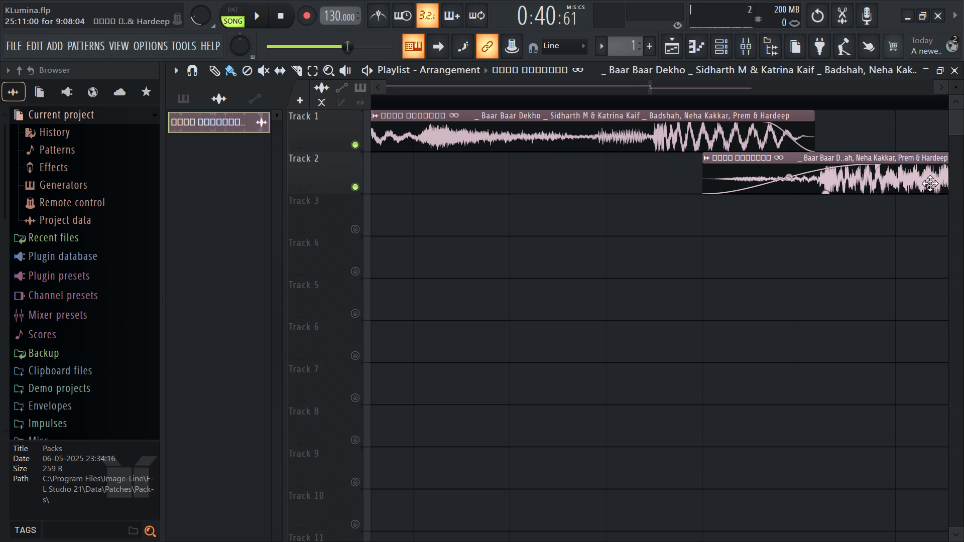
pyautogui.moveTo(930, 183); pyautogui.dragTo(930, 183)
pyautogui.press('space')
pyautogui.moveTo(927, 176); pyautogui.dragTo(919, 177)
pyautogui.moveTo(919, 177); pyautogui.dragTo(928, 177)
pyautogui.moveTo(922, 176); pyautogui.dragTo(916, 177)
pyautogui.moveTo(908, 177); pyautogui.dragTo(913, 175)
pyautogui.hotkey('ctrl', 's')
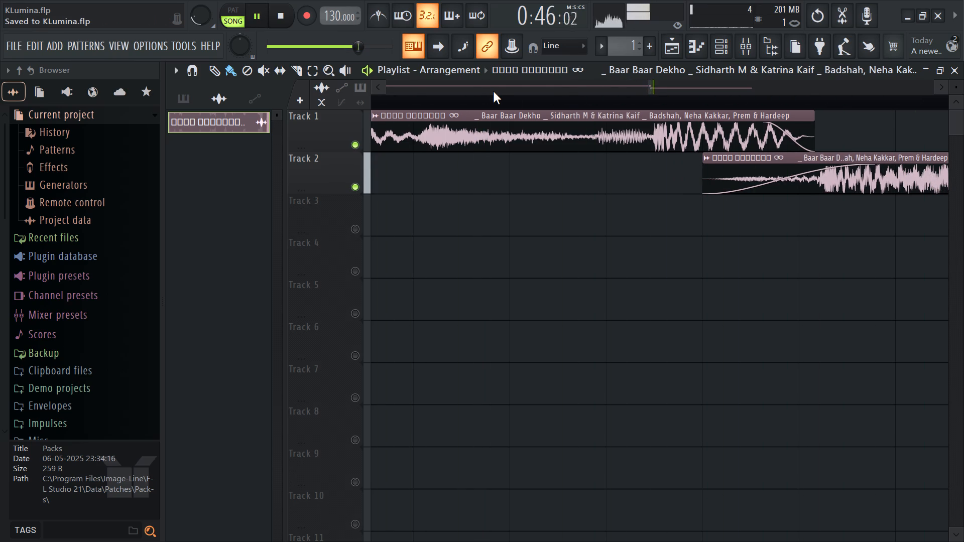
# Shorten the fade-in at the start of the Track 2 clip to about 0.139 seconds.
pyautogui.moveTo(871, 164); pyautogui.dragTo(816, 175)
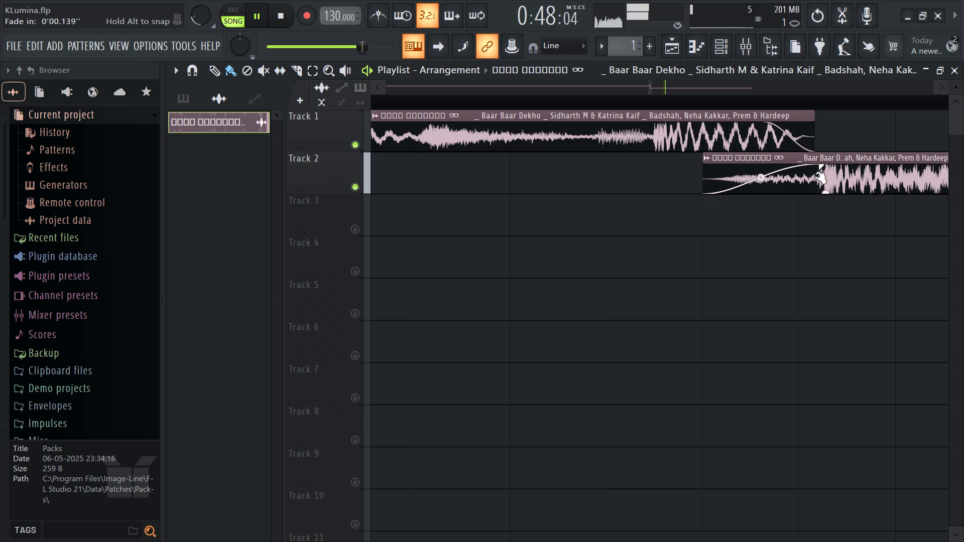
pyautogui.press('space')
# Extend the end of the Track 1 clip to a length of 24:12:23, replay the transition and save the project.
pyautogui.moveTo(814, 120); pyautogui.dragTo(963, 120)
pyautogui.press('space')
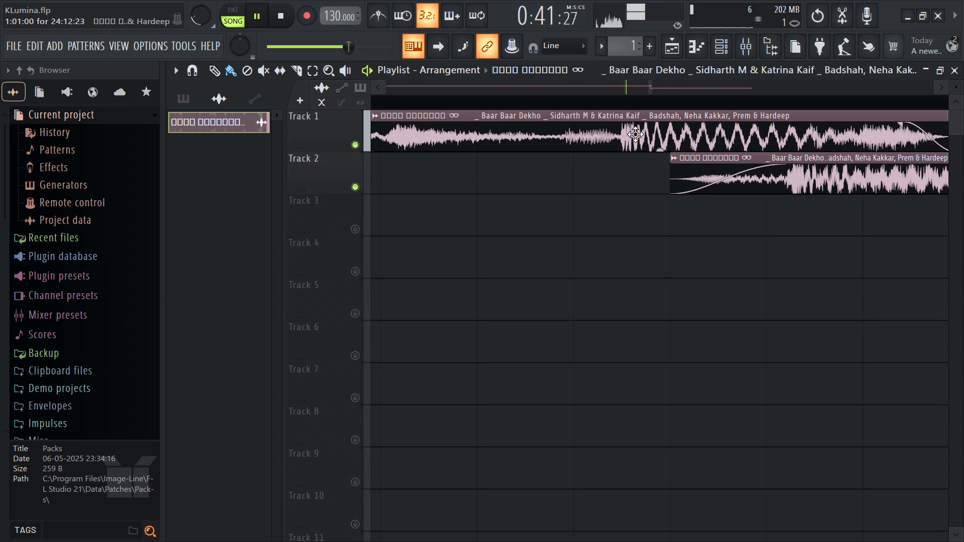
pyautogui.hotkey('ctrl', 's')
pyautogui.press('space')
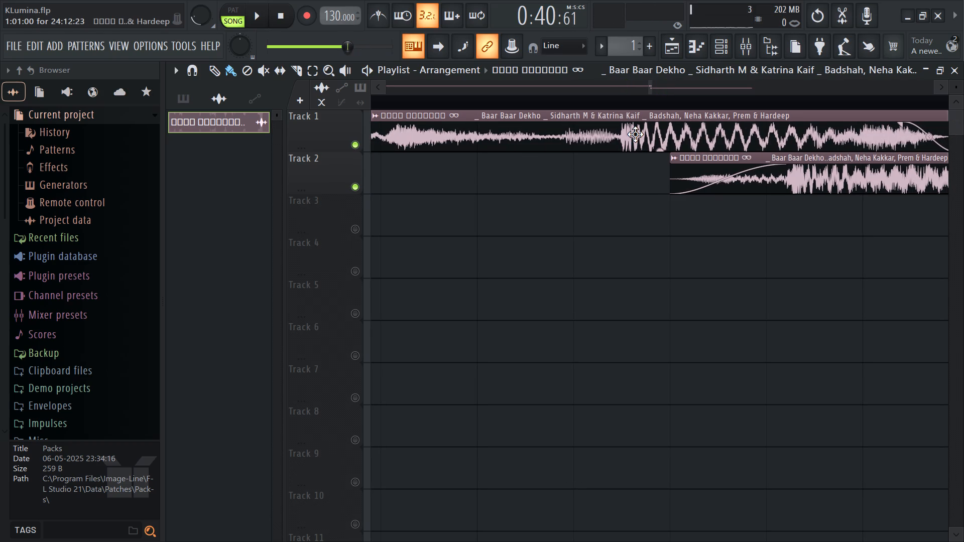
pyautogui.press('space')
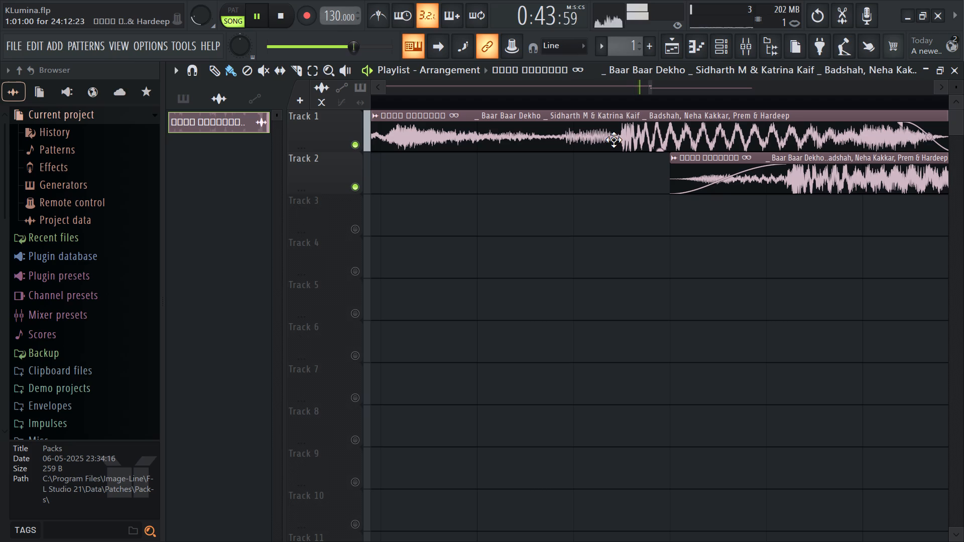
pyautogui.hotkey('ctrl', 's')
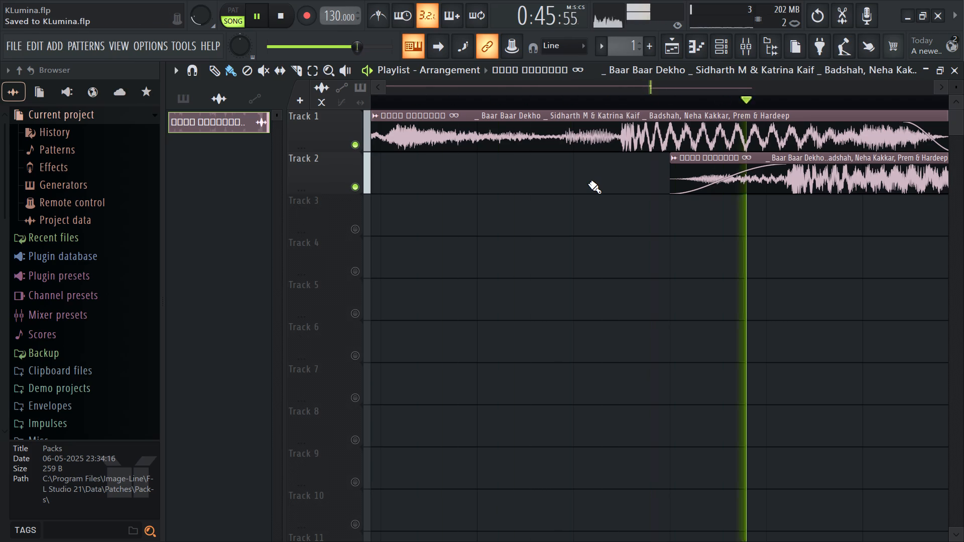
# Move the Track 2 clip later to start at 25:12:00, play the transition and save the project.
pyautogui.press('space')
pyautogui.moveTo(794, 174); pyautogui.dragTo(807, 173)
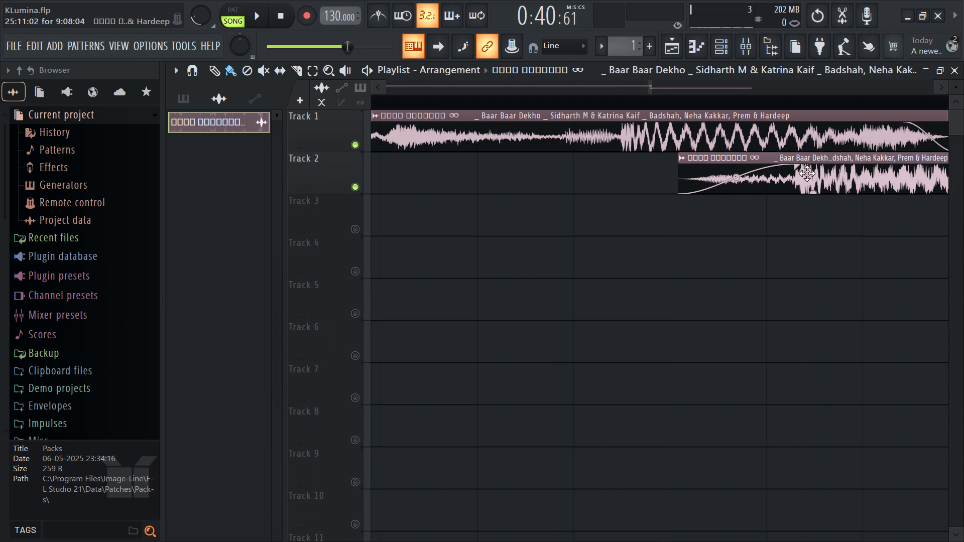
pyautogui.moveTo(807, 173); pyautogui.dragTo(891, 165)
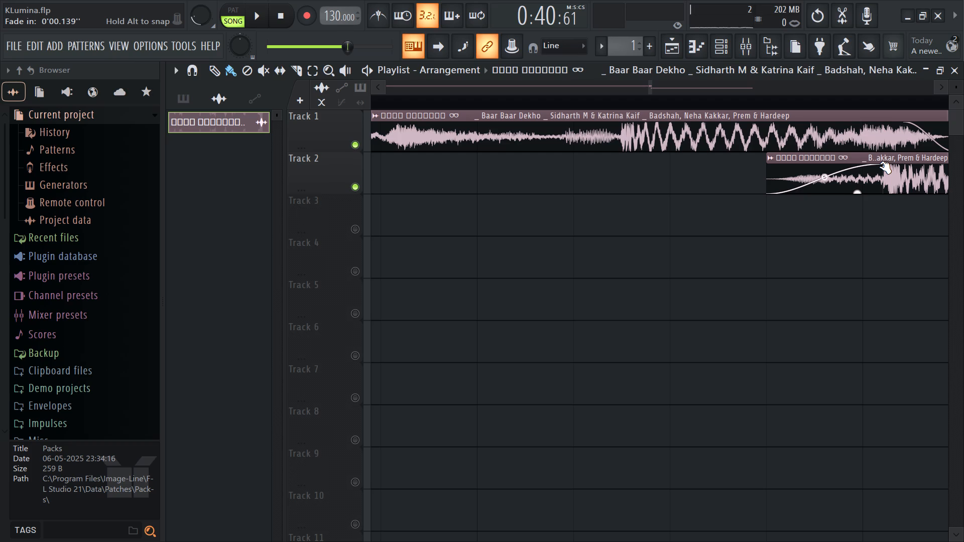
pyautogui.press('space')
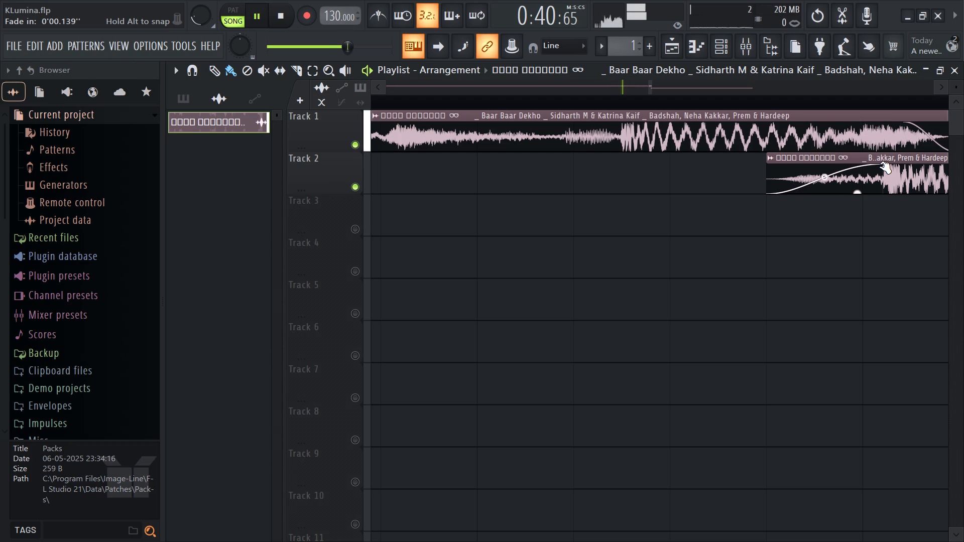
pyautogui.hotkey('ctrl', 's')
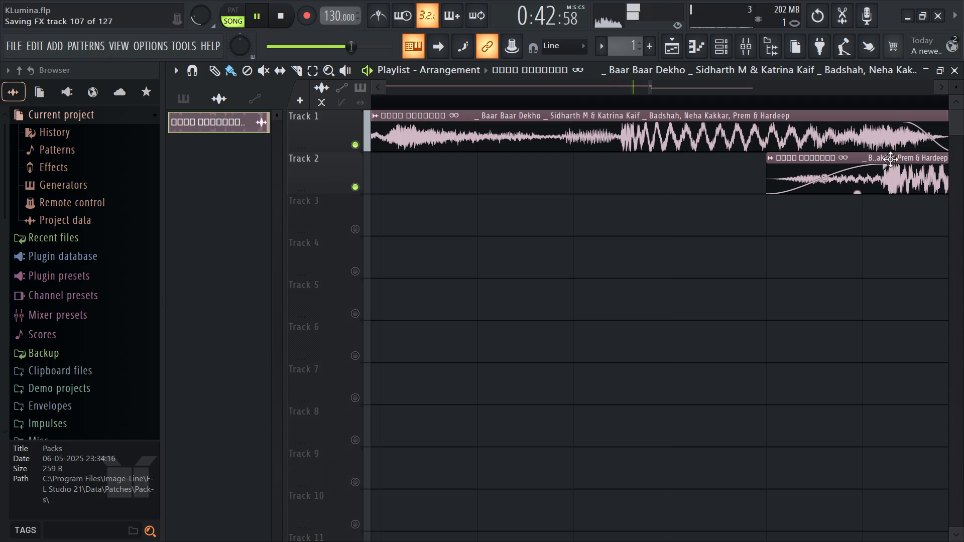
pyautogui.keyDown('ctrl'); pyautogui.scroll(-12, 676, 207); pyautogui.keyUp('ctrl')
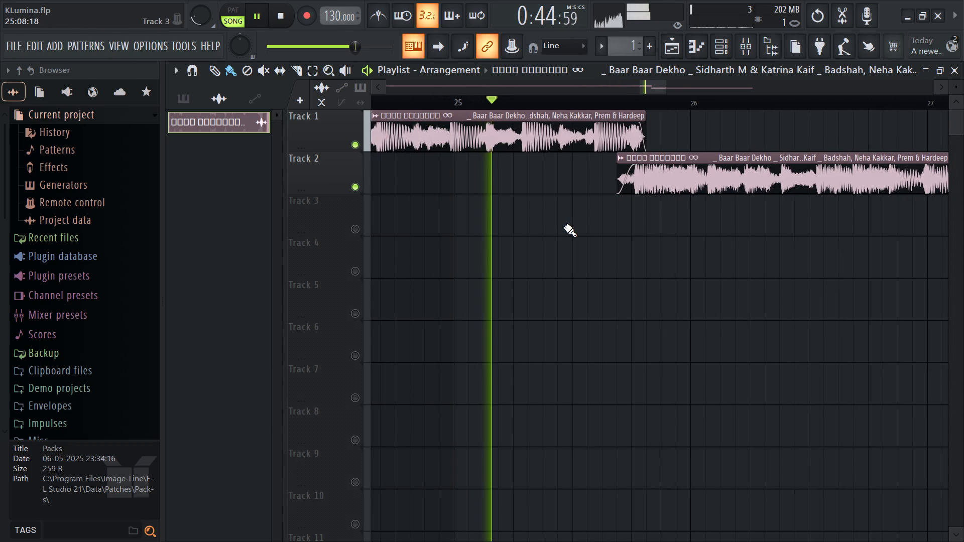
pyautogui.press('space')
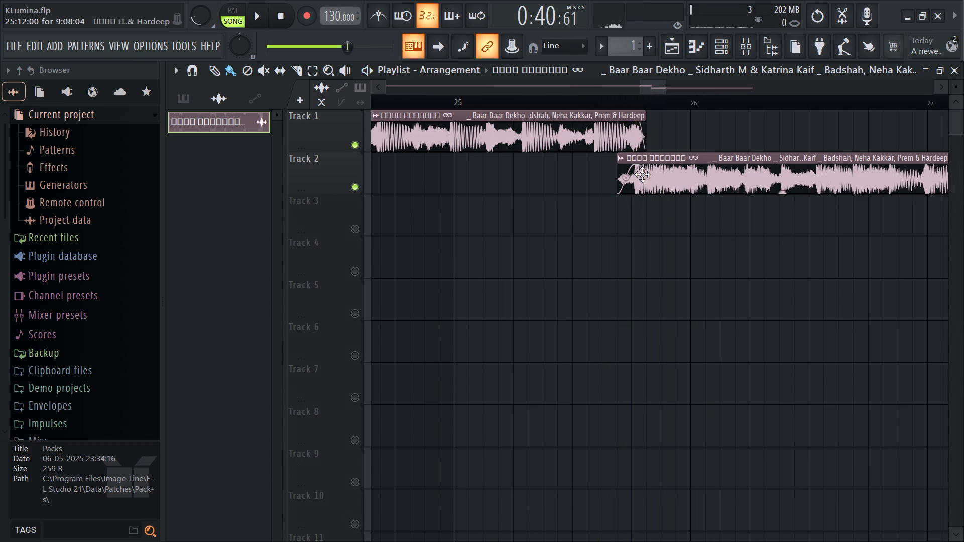
# Move the Track 2 clip back to start at 25:11:09, overlapping more of the Track 1 clip, and start playback.
pyautogui.keyDown('ctrl'); pyautogui.scroll(13, 625, 185); pyautogui.keyUp('ctrl')
pyautogui.moveTo(680, 185); pyautogui.dragTo(623, 193)
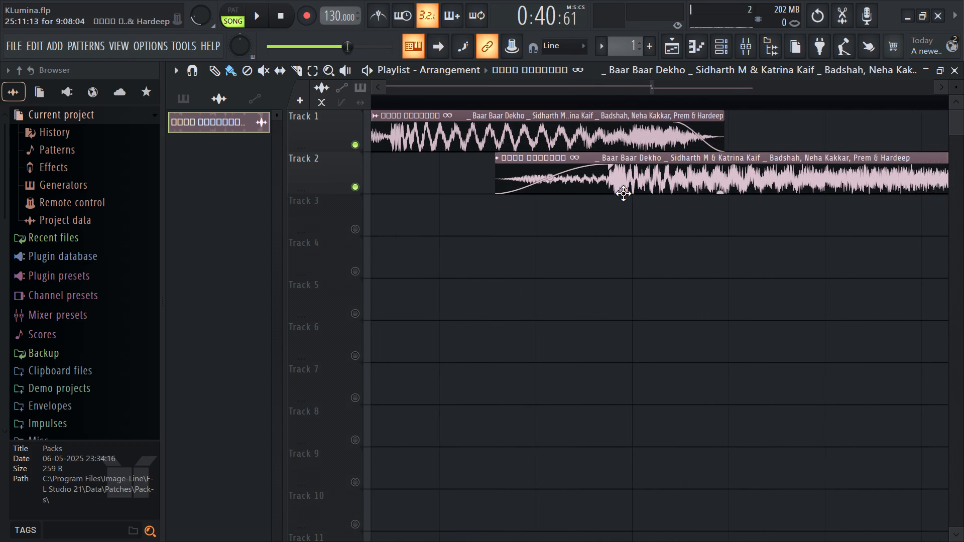
pyautogui.moveTo(623, 193); pyautogui.dragTo(620, 195)
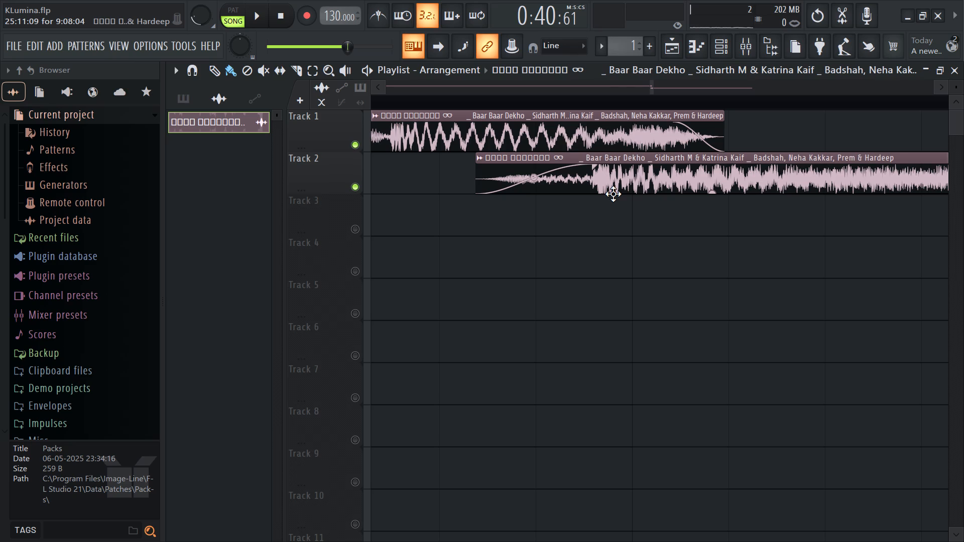
pyautogui.press('space')
# Set the playback start to 0:45:00, just before the overlap, and replay the transition several times.
pyautogui.keyDown('ctrl'); pyautogui.scroll(-7, 538, 191); pyautogui.keyUp('ctrl')
pyautogui.keyDown('ctrl'); pyautogui.scroll(-5, 437, 141); pyautogui.keyUp('ctrl')
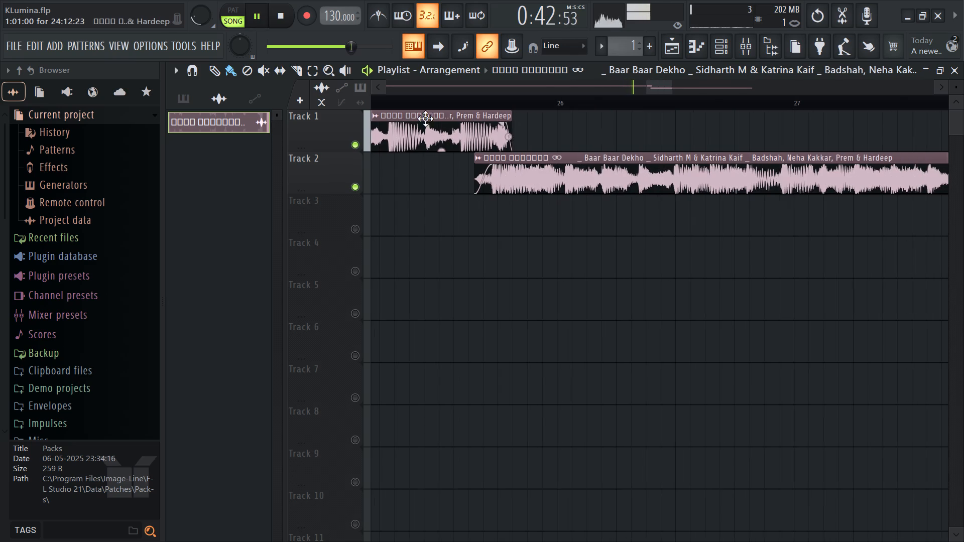
pyautogui.click(407, 102)
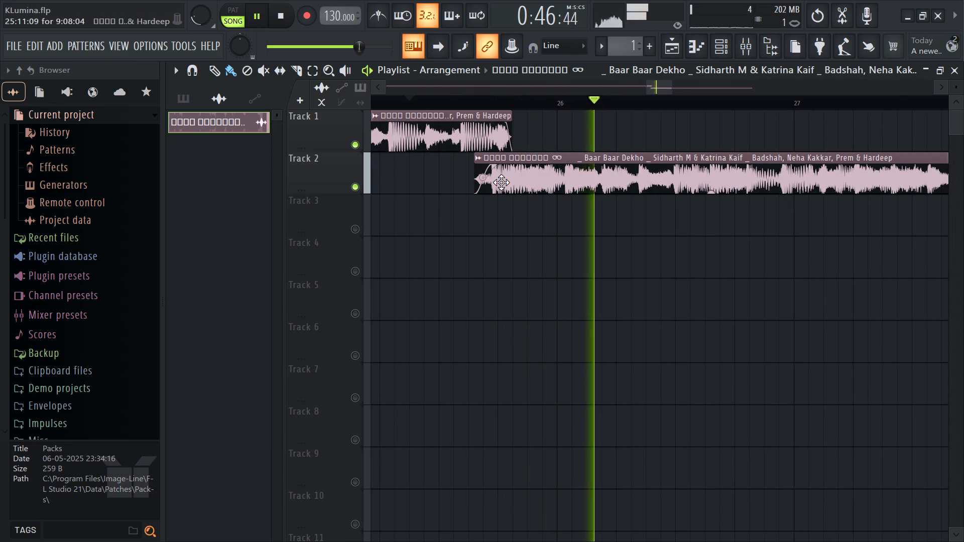
pyautogui.press('space')
pyautogui.press('space')
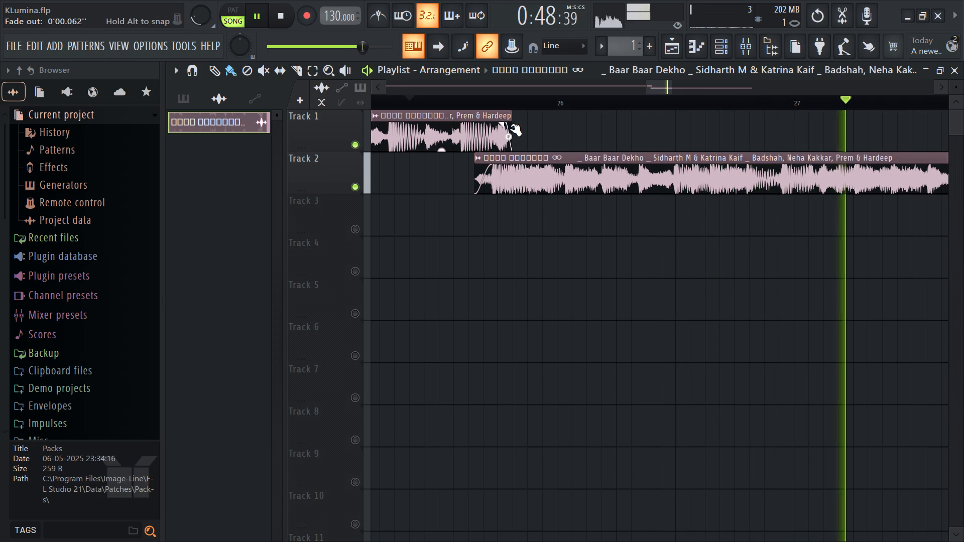
pyautogui.press('space')
pyautogui.press('space')
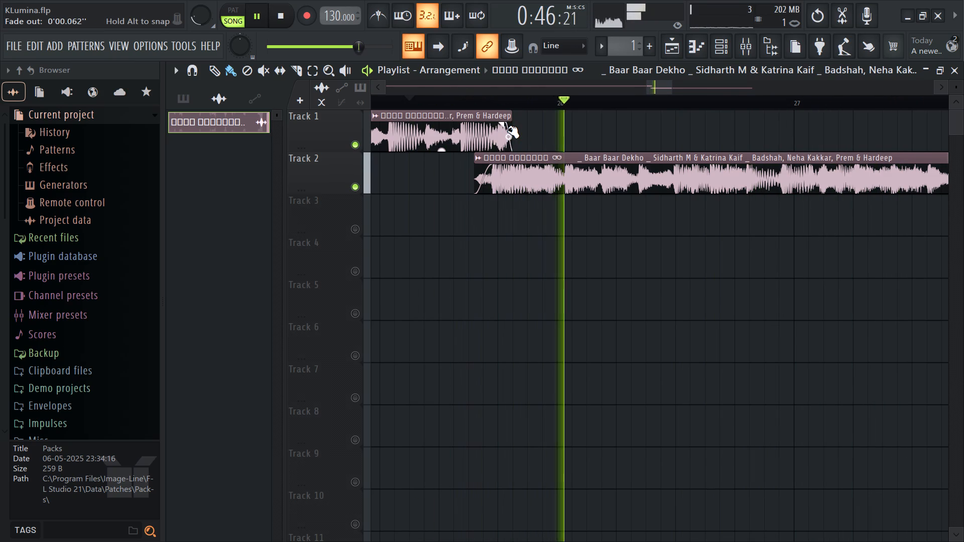
pyautogui.press('space')
# Lengthen the fade-in at the start of the Track 2 clip to about 0.264 seconds and play the transition.
pyautogui.keyDown('ctrl'); pyautogui.scroll(12, 494, 189); pyautogui.keyUp('ctrl')
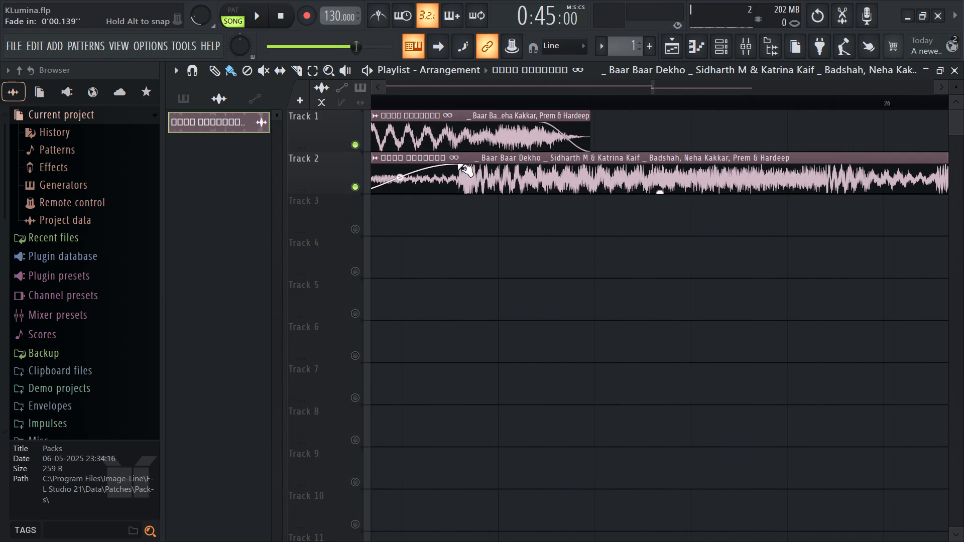
pyautogui.moveTo(462, 168); pyautogui.dragTo(568, 168)
pyautogui.press('space')
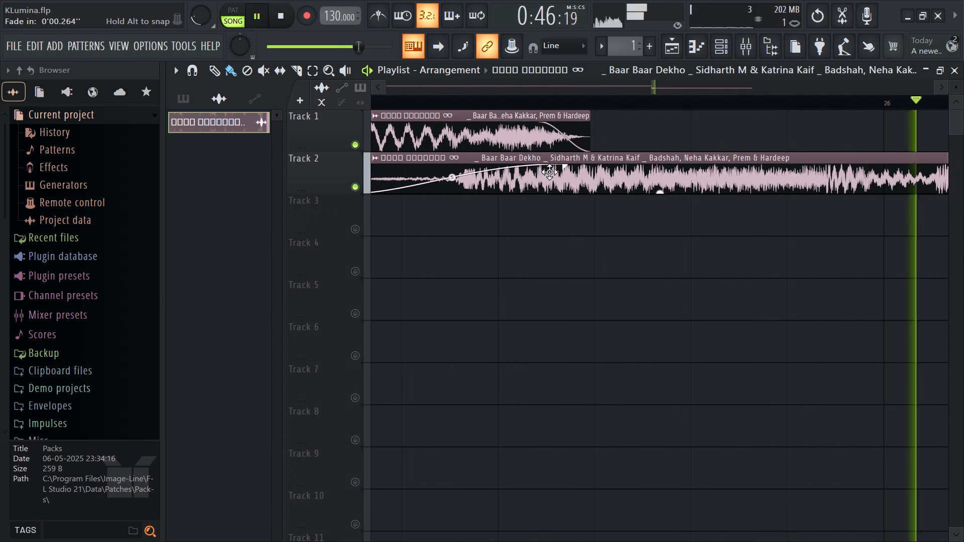
# Bend the Track 2 clip's fade-in curve downward for a slower rise, replay the transition and save the project.
pyautogui.moveTo(450, 179); pyautogui.dragTo(462, 200)
pyautogui.press('space')
pyautogui.press('space')
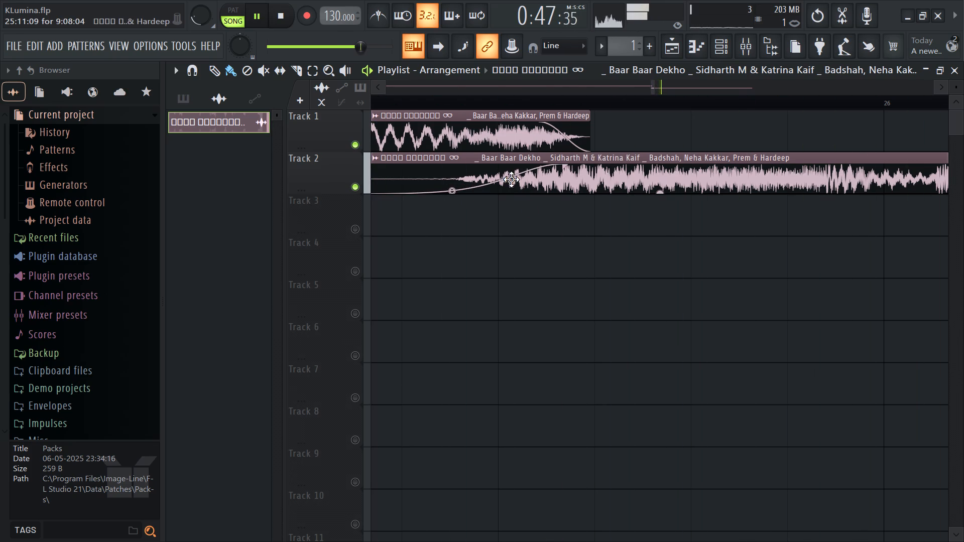
pyautogui.hotkey('ctrl', 's')
pyautogui.keyDown('ctrl'); pyautogui.scroll(-18, 556, 257); pyautogui.keyUp('ctrl')
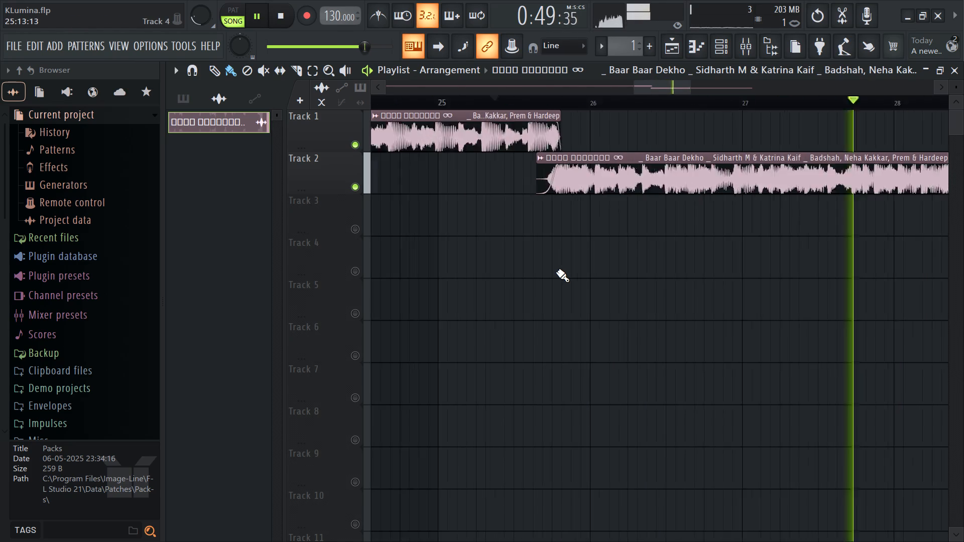
pyautogui.keyDown('ctrl'); pyautogui.scroll(-13, 556, 272); pyautogui.keyUp('ctrl')
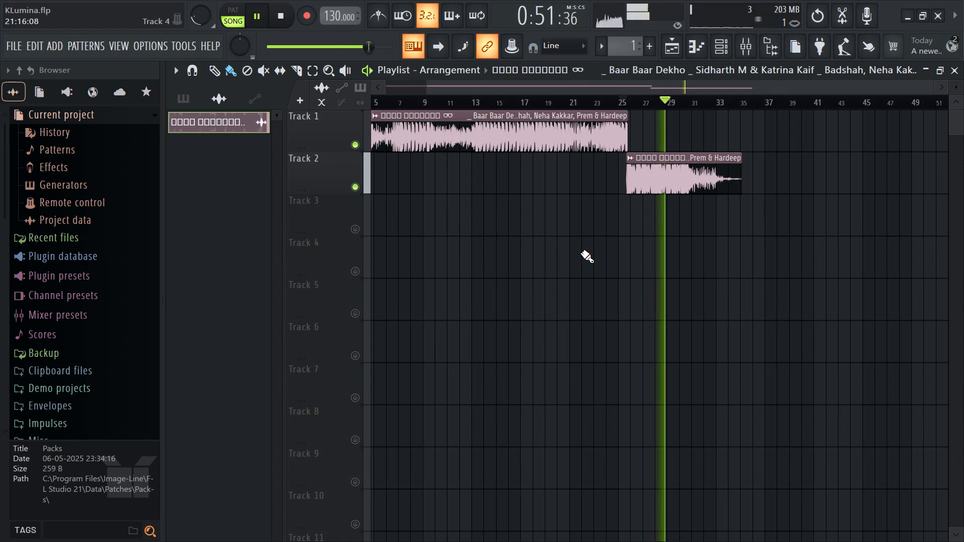
# Trim the end of the Track 2 clip back to about bar 31, cutting off its quiet tail.
pyautogui.keyDown('ctrl'); pyautogui.scroll(-2, 581, 252); pyautogui.keyUp('ctrl')
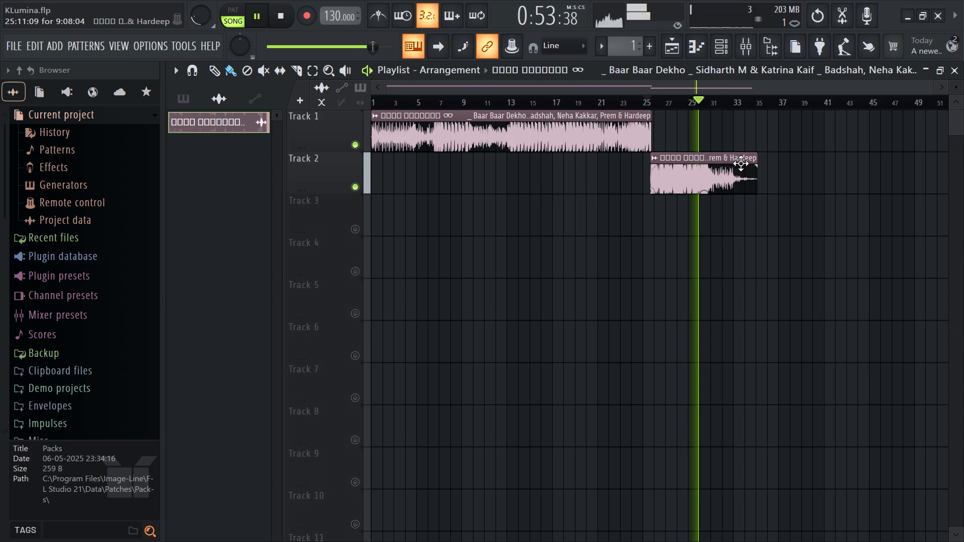
pyautogui.moveTo(743, 166); pyautogui.dragTo(755, 158)
pyautogui.hotkey('ctrl', 'z')
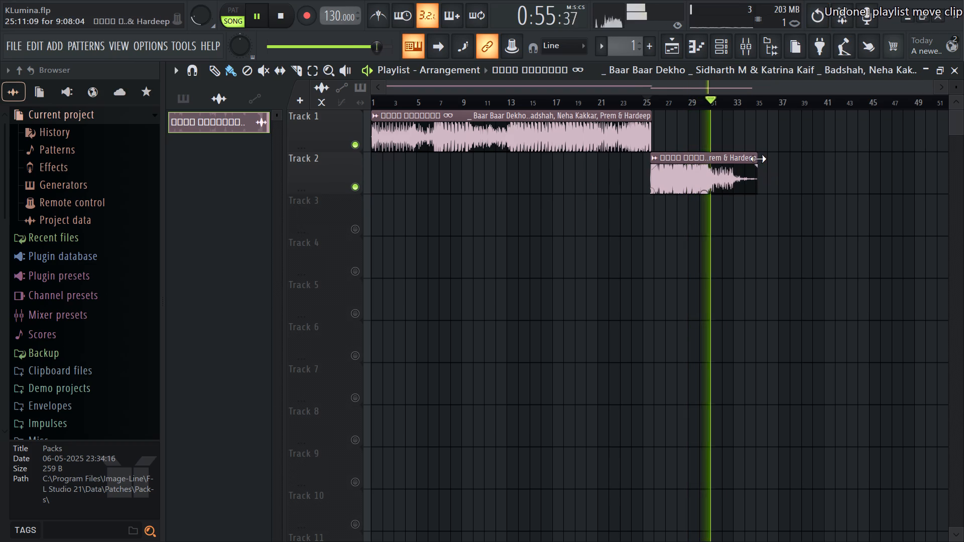
pyautogui.moveTo(758, 159); pyautogui.dragTo(725, 207)
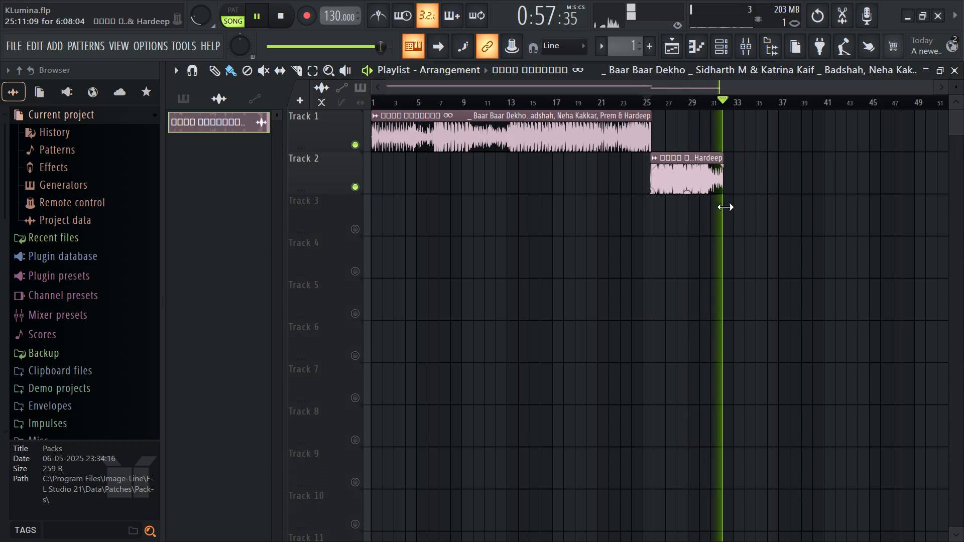
pyautogui.moveTo(725, 207); pyautogui.dragTo(716, 210)
# Add a fade-out of about one bar at the end of the Track 2 clip and play it from 0:51:69.
pyautogui.moveTo(709, 170); pyautogui.dragTo(698, 171)
pyautogui.press('space')
pyautogui.click(676, 94)
pyautogui.click(685, 103)
pyautogui.press('space')
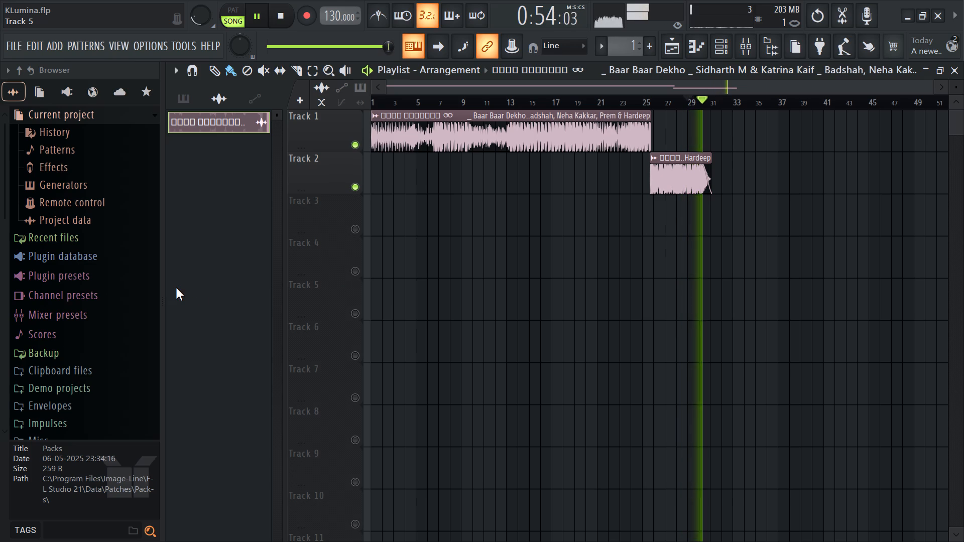
pyautogui.press('space')
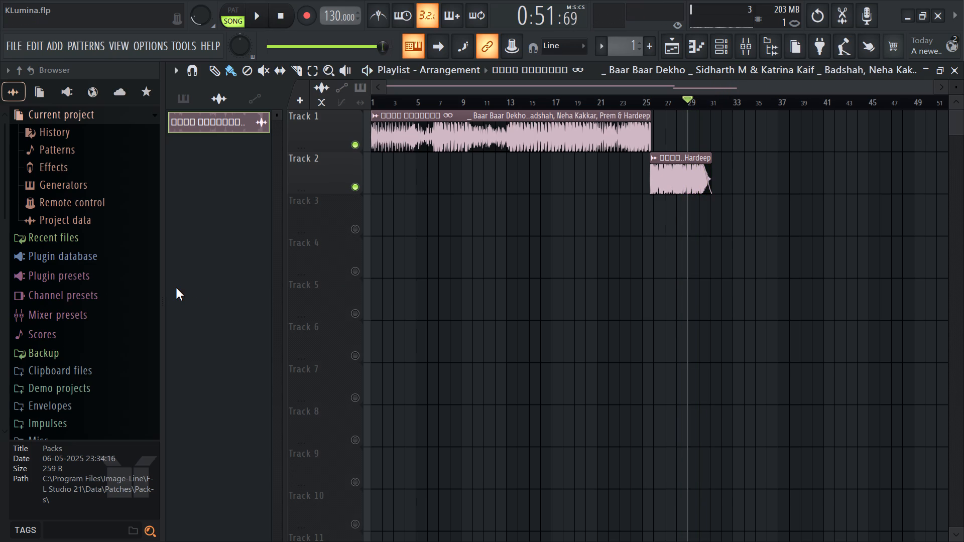
# Switch to the YouTube page in Chrome, close the MP3 download options and search for "tauba tauba".
pyautogui.hotkey('alt', 'Tab')
pyautogui.hotkey('alt', 'Tab')
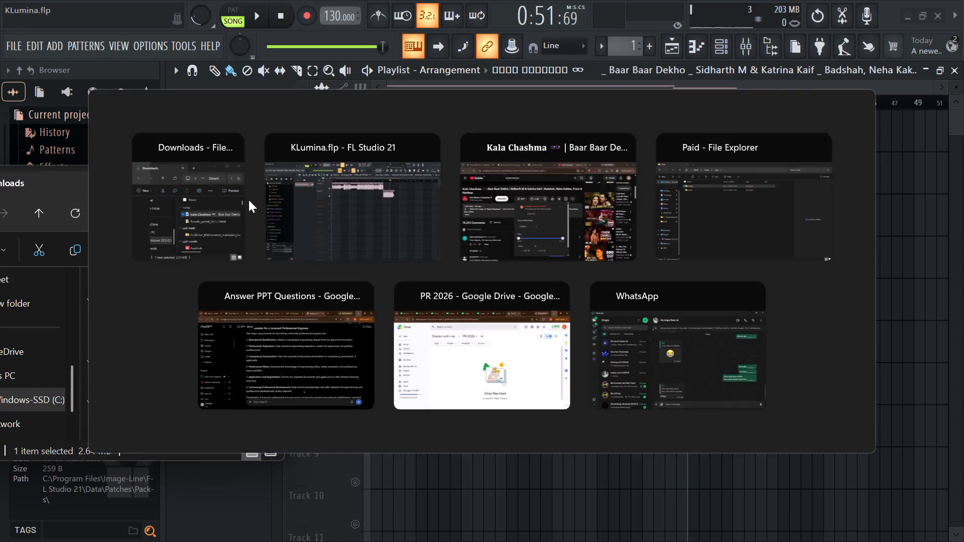
pyautogui.hotkey('alt', 'Tab')
pyautogui.hotkey('alt', 'Tab')
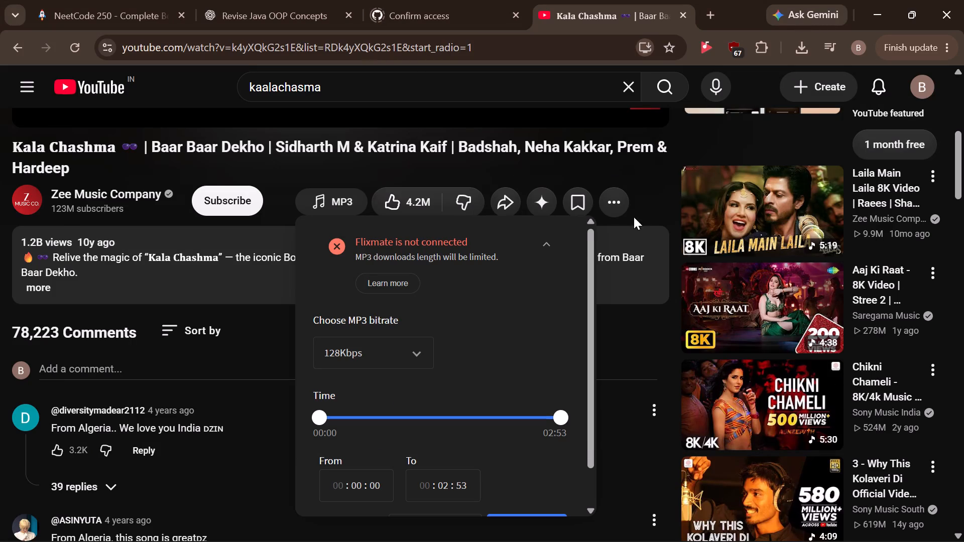
pyautogui.click(658, 327)
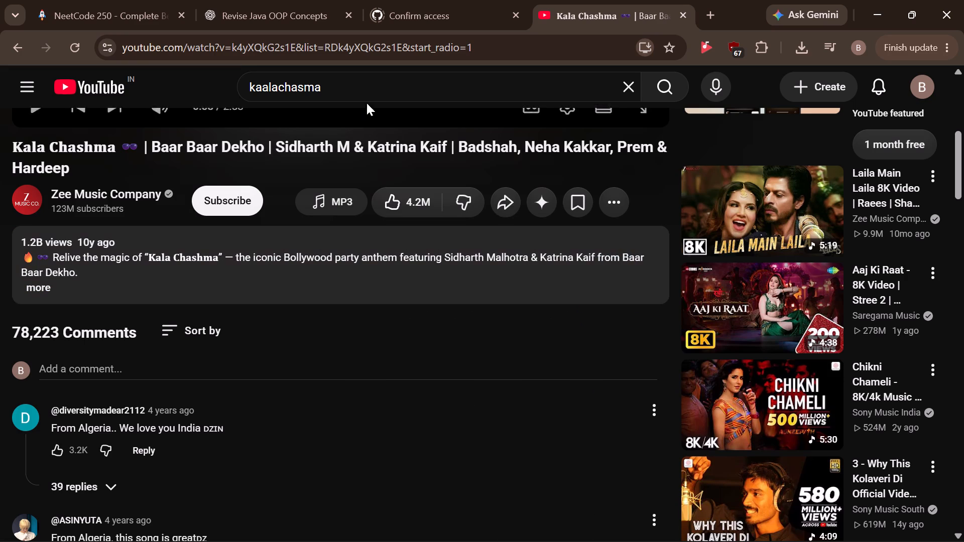
pyautogui.moveTo(364, 93); pyautogui.dragTo(208, 94)
pyautogui.press('BackSpace')
pyautogui.press('BackSpace')
pyautogui.write('tauba tauba')
pyautogui.press('Return')
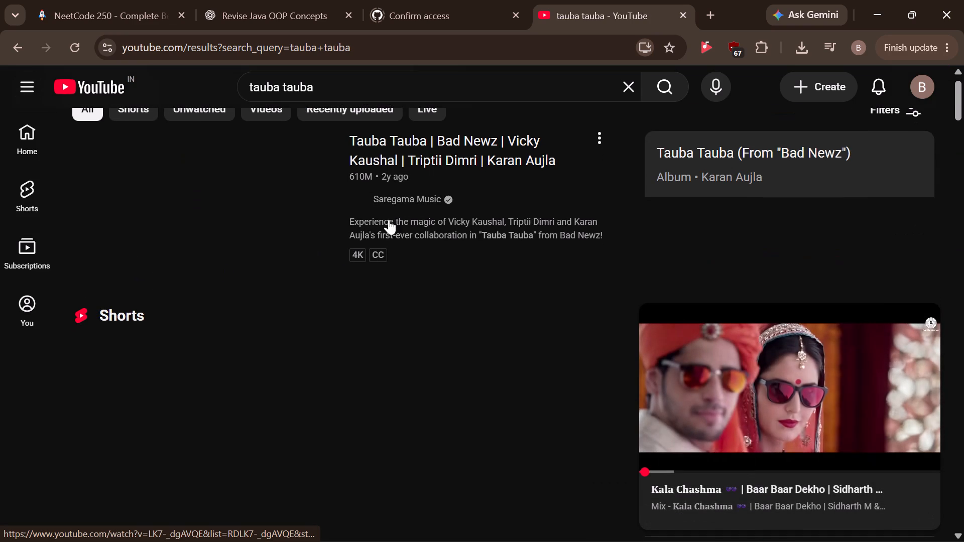
# Open the Saregama Music "Tauba Tauba | Bad Newz" video, download its full 00:00–03:42 audio as a 128Kbps MP3 and pause the video.
pyautogui.scroll(3, 257, 219)
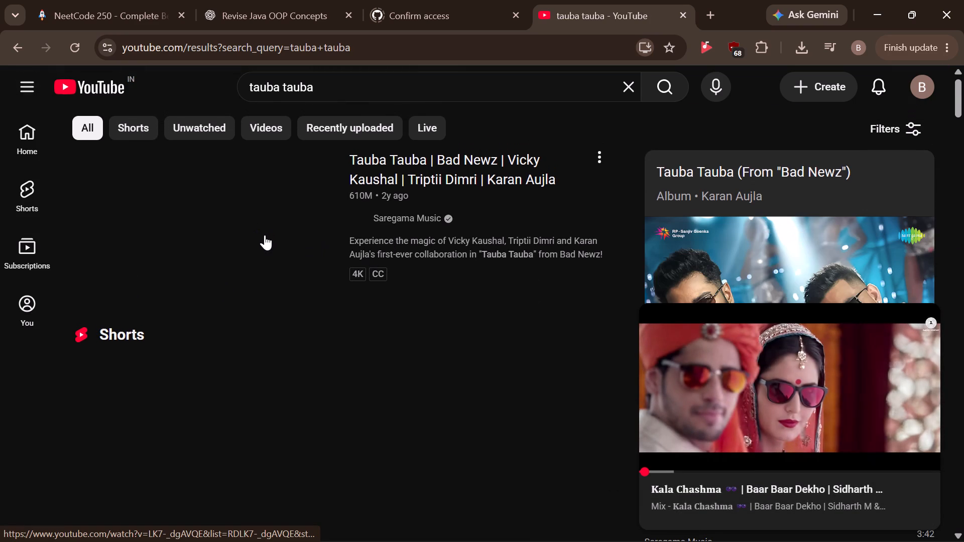
pyautogui.click(265, 235)
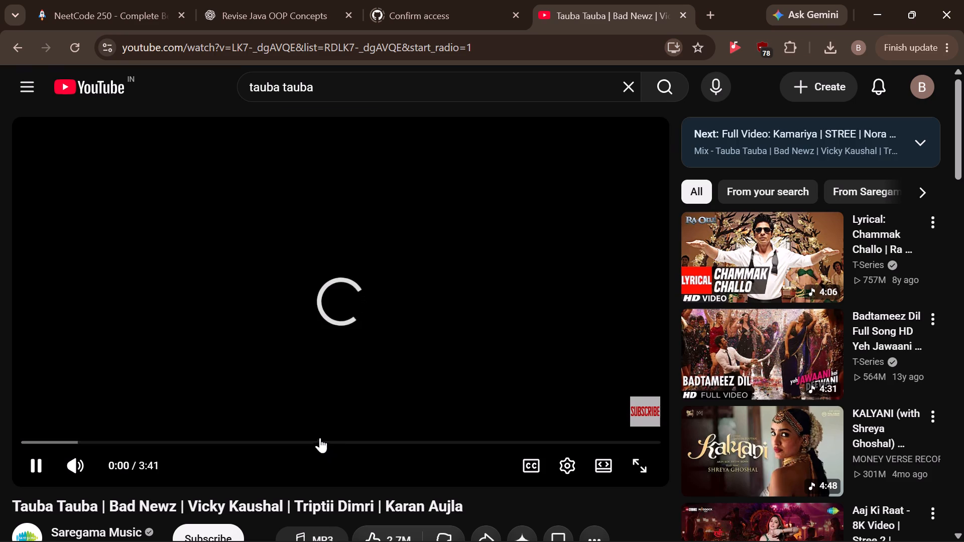
pyautogui.scroll(-2, 310, 435)
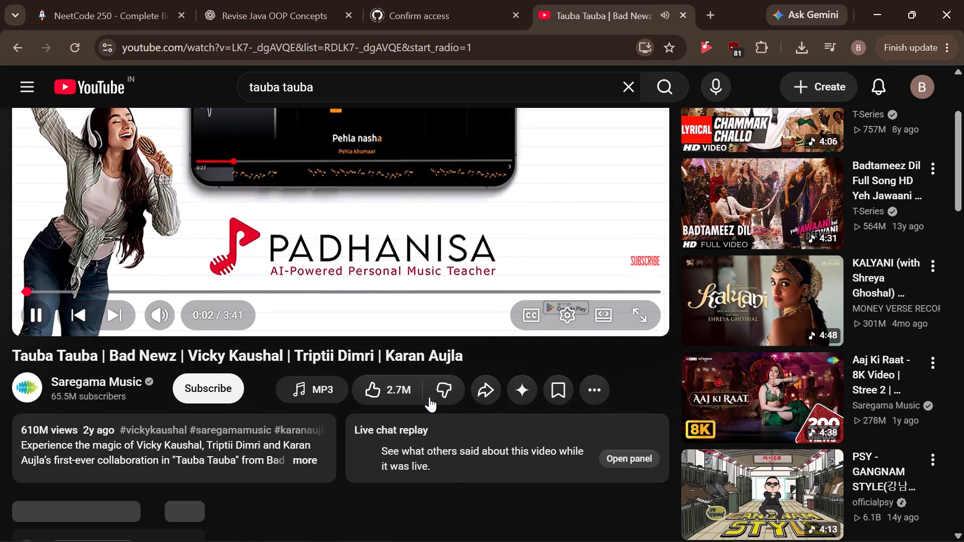
pyautogui.click(338, 384)
pyautogui.scroll(-1, 415, 391)
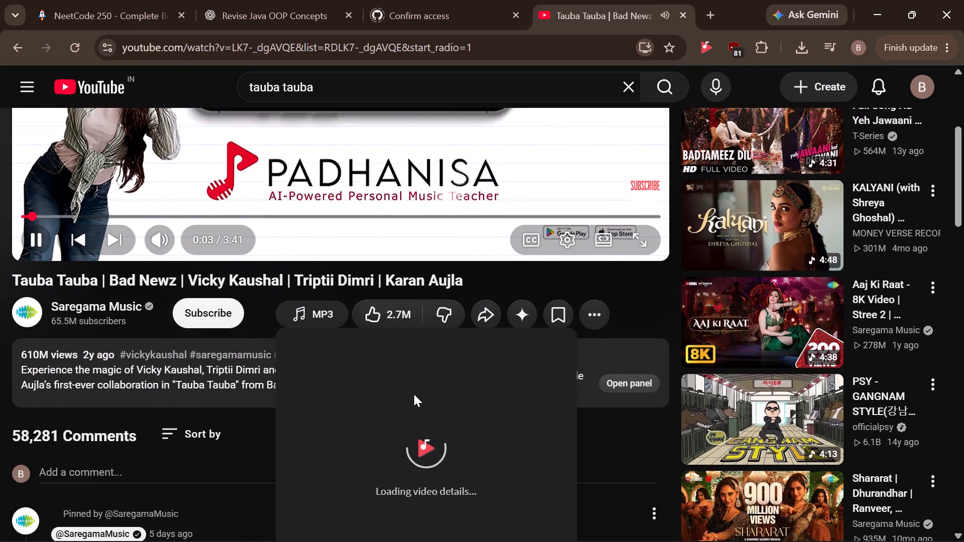
pyautogui.scroll(-2, 418, 395)
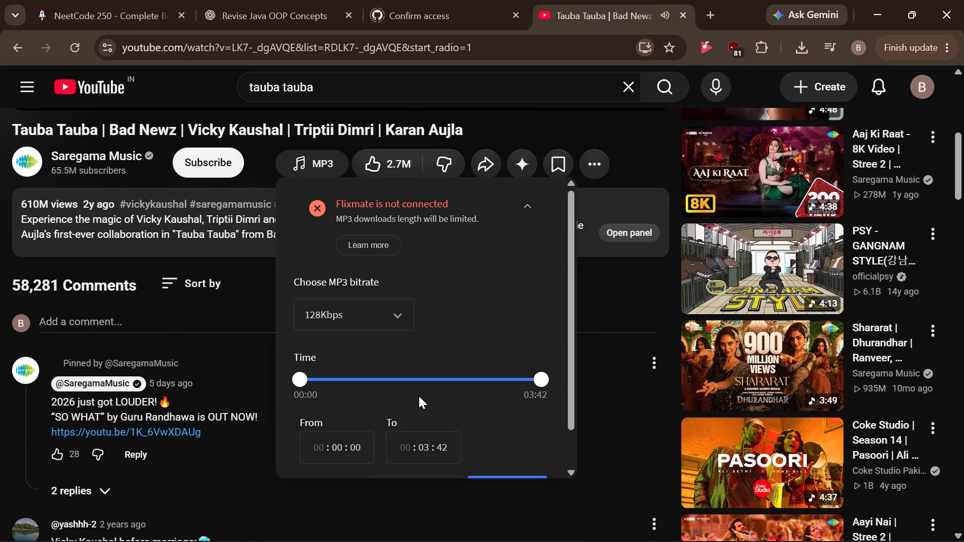
pyautogui.scroll(-2, 447, 426)
pyautogui.click(516, 437)
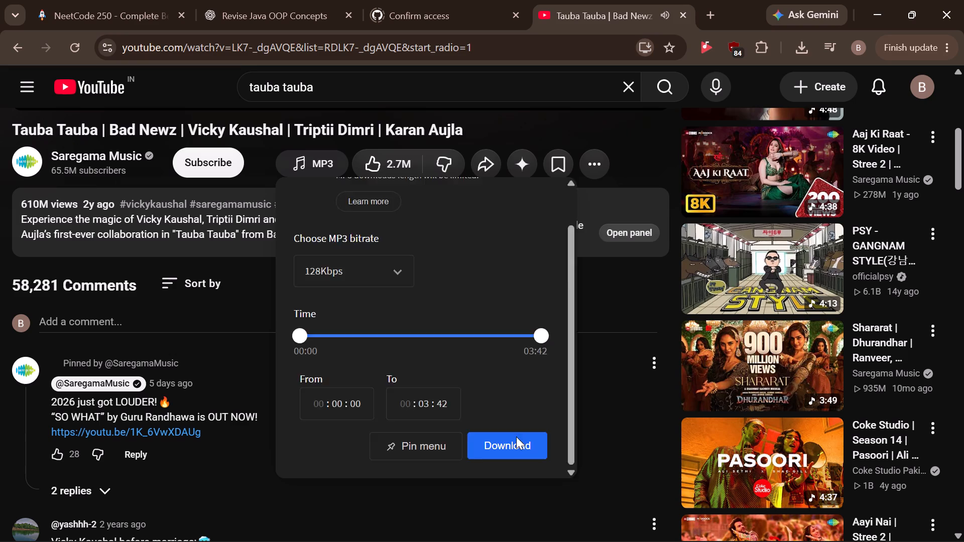
pyautogui.scroll(5, 237, 370)
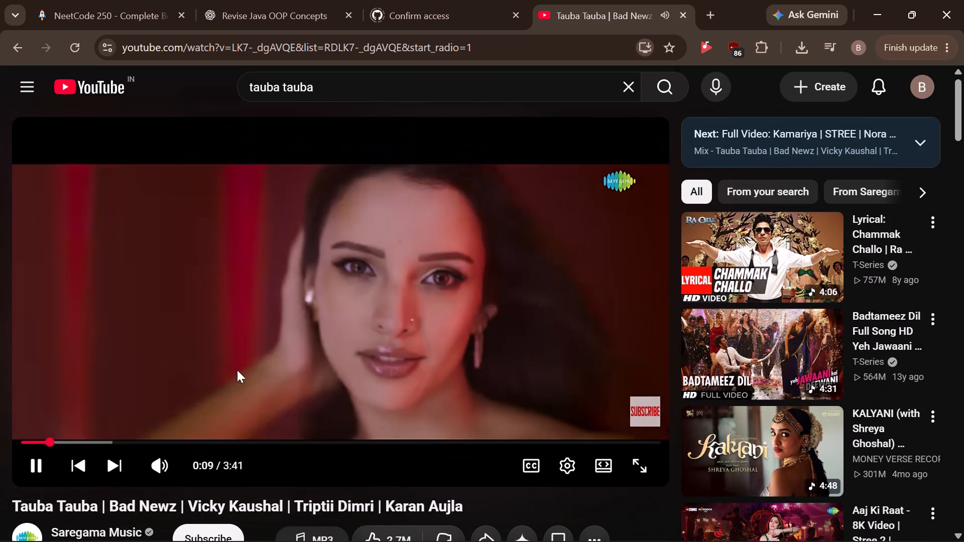
pyautogui.click(306, 363)
pyautogui.scroll(-5, 205, 373)
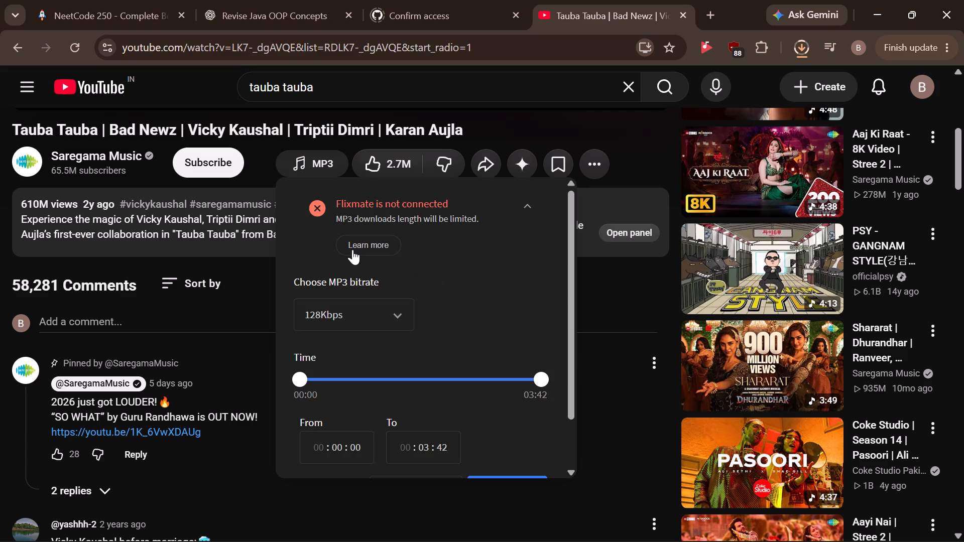
# Import the Tauba Tauba MP3 from the Downloads folder into the KLumina project's audio clips in FL Studio.
pyautogui.hotkey('alt', 'Tab')
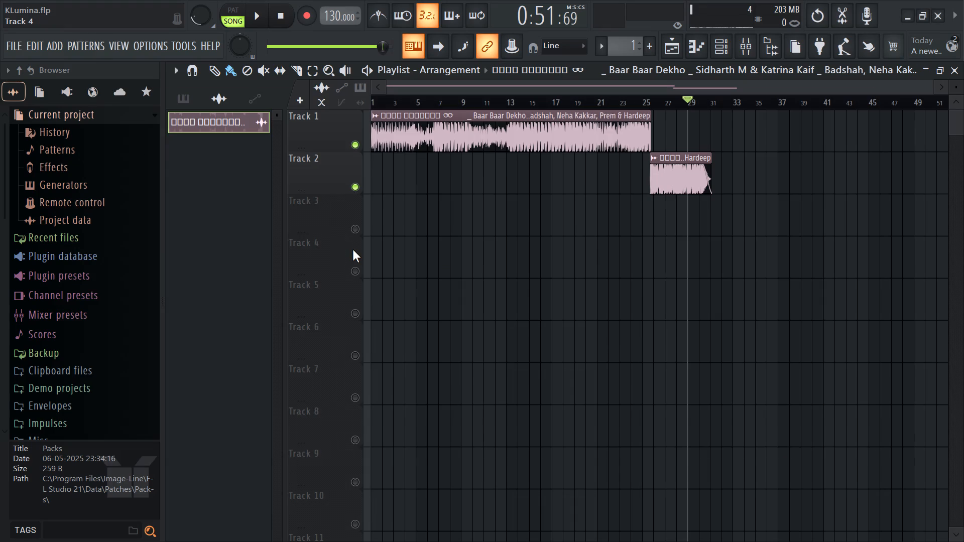
pyautogui.hotkey('alt', 'Tab')
pyautogui.hotkey('alt', 'Tab')
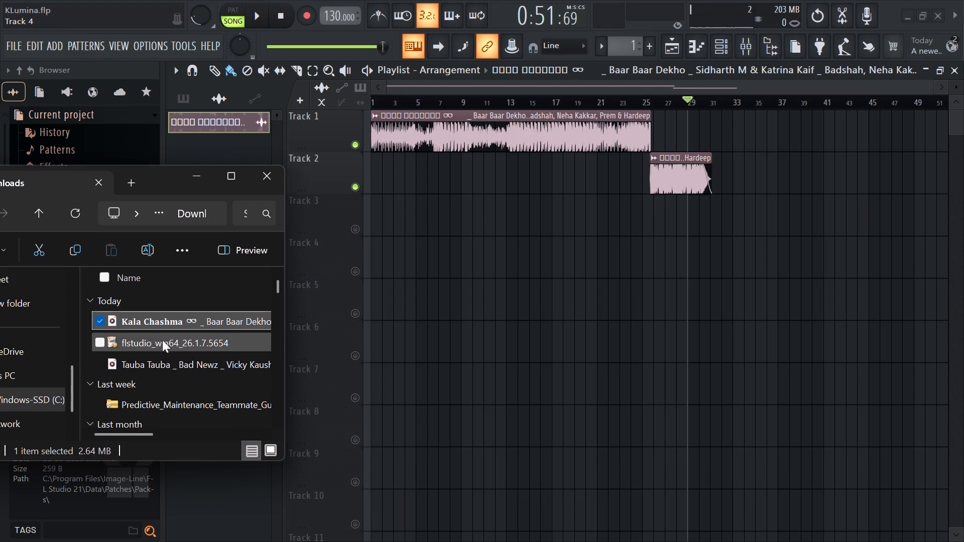
pyautogui.moveTo(180, 366); pyautogui.dragTo(234, 497)
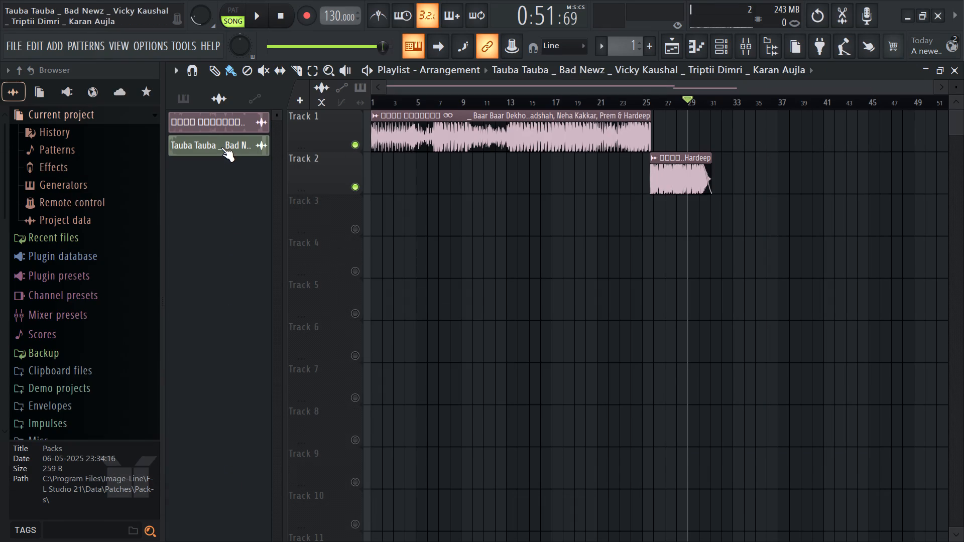
# Place the Tauba Tauba clip on Track 3 starting at bar 30, overlapping the Track 2 clip's end, and unmute Track 3 and the tracks below.
pyautogui.moveTo(221, 147); pyautogui.dragTo(702, 191)
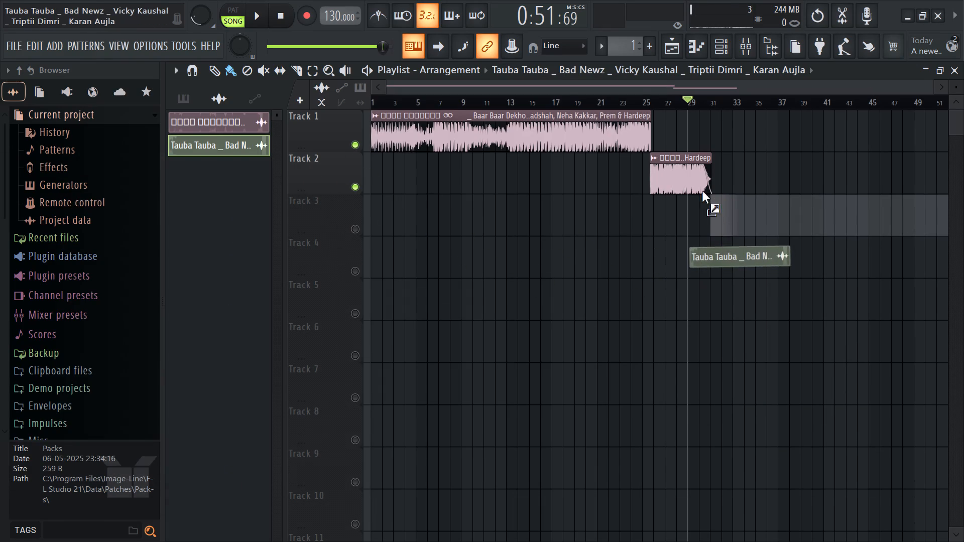
pyautogui.moveTo(702, 191); pyautogui.dragTo(714, 209)
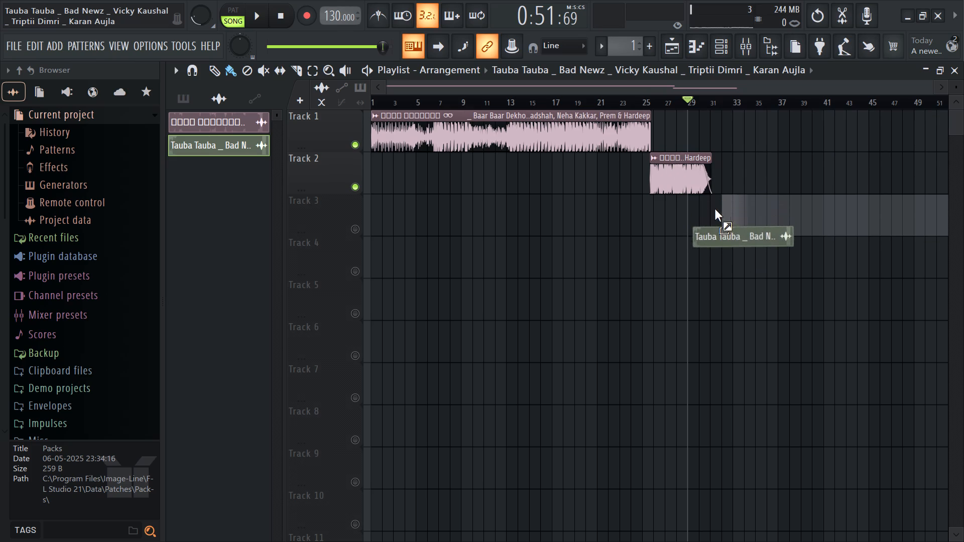
pyautogui.moveTo(714, 209); pyautogui.dragTo(701, 213)
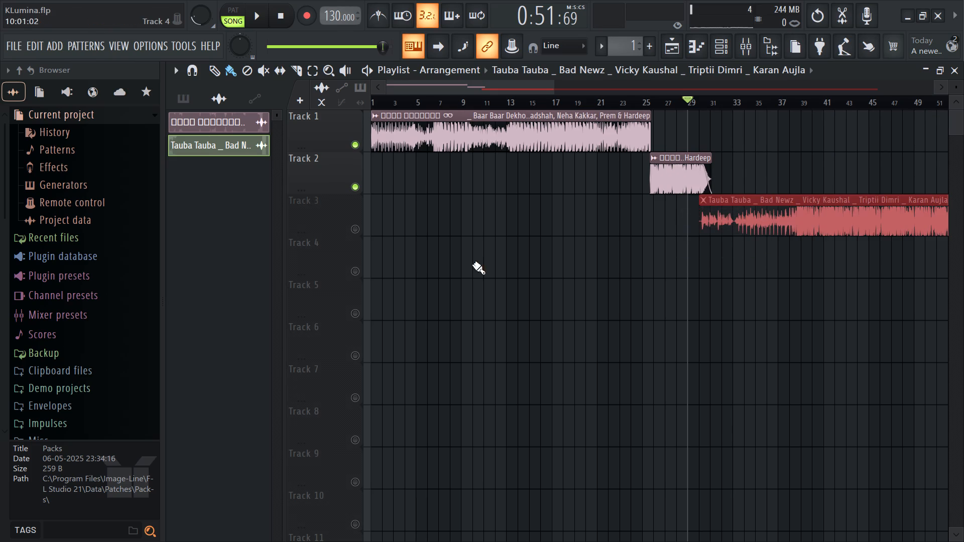
pyautogui.click(350, 224)
pyautogui.keyDown('ctrl'); pyautogui.scroll(-7, 367, 254); pyautogui.keyUp('ctrl')
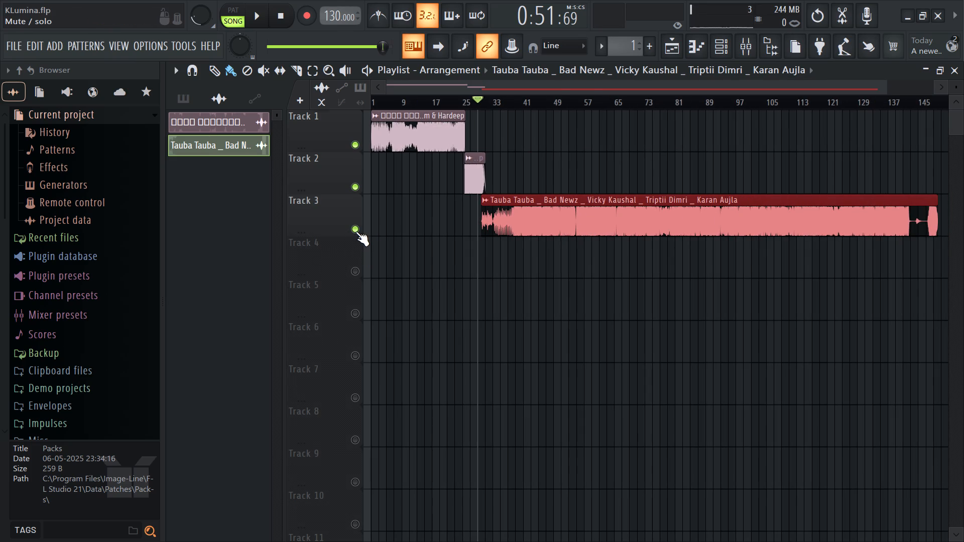
pyautogui.rightClick(355, 231)
pyautogui.rightClick(355, 231)
# Play the Tauba Tauba clip from successive points between about bars 54 and 112 to listen for a usable section.
pyautogui.press('space')
pyautogui.keyDown('ctrl'); pyautogui.scroll(-6, 465, 252); pyautogui.keyUp('ctrl')
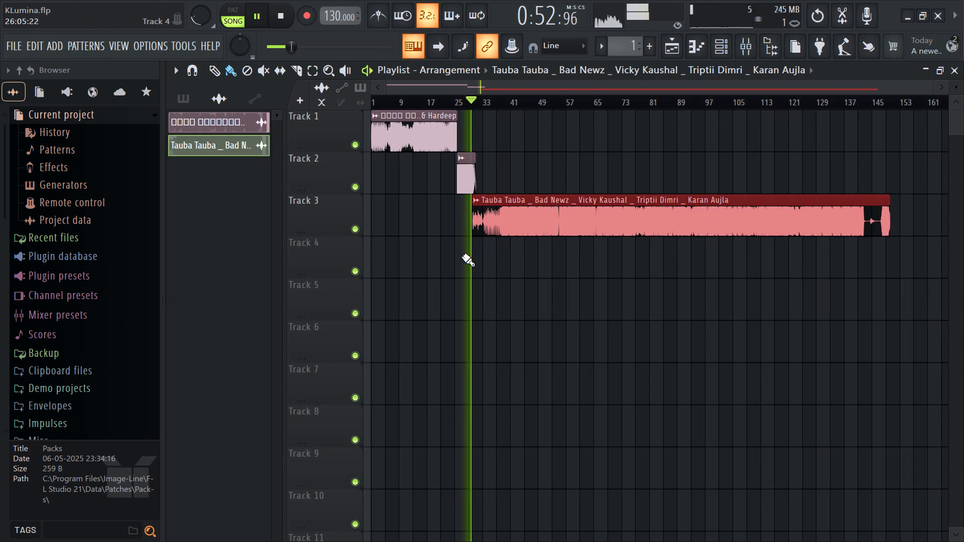
pyautogui.click(557, 101)
pyautogui.keyDown('ctrl'); pyautogui.scroll(6, 568, 204); pyautogui.keyUp('ctrl')
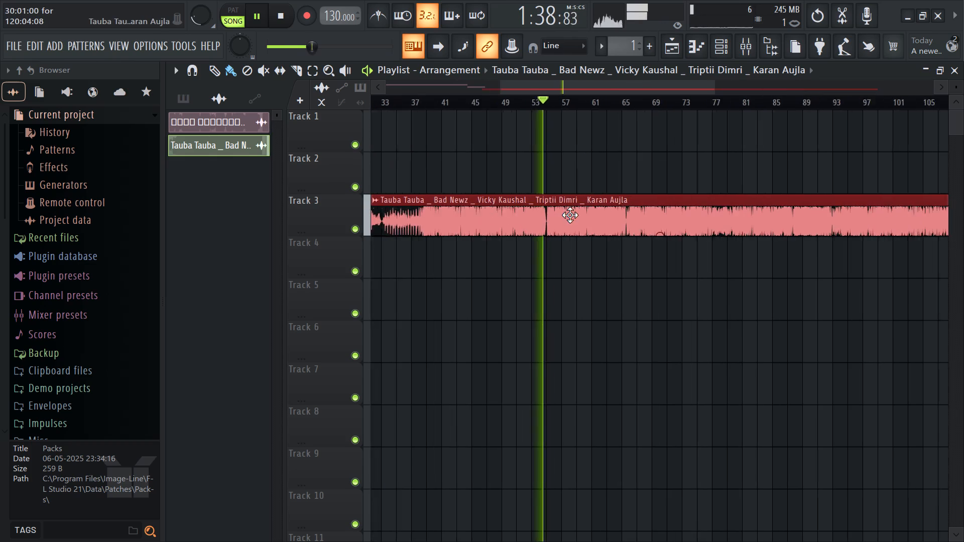
pyautogui.keyDown('ctrl'); pyautogui.scroll(4, 562, 249); pyautogui.keyUp('ctrl')
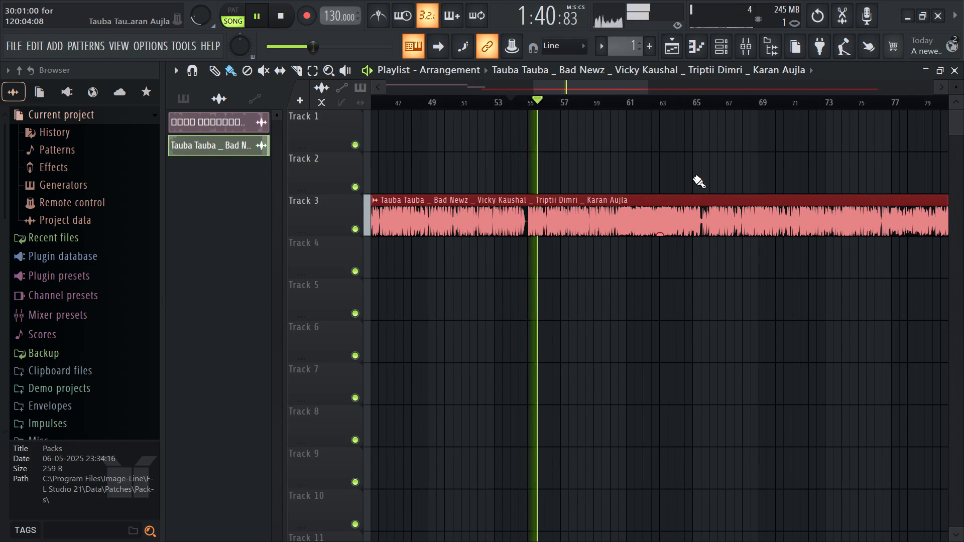
pyautogui.click(698, 100)
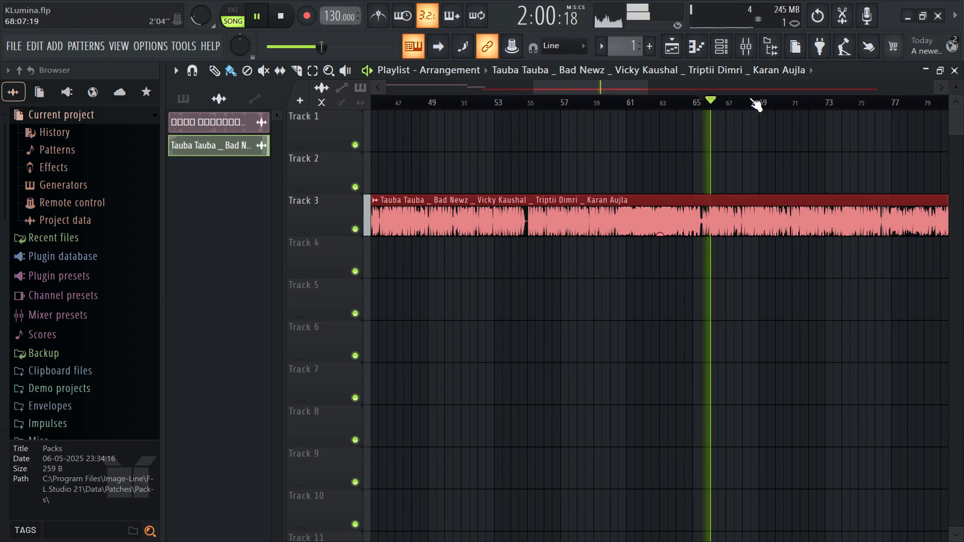
pyautogui.click(749, 97)
pyautogui.click(788, 100)
pyautogui.click(816, 103)
pyautogui.click(861, 101)
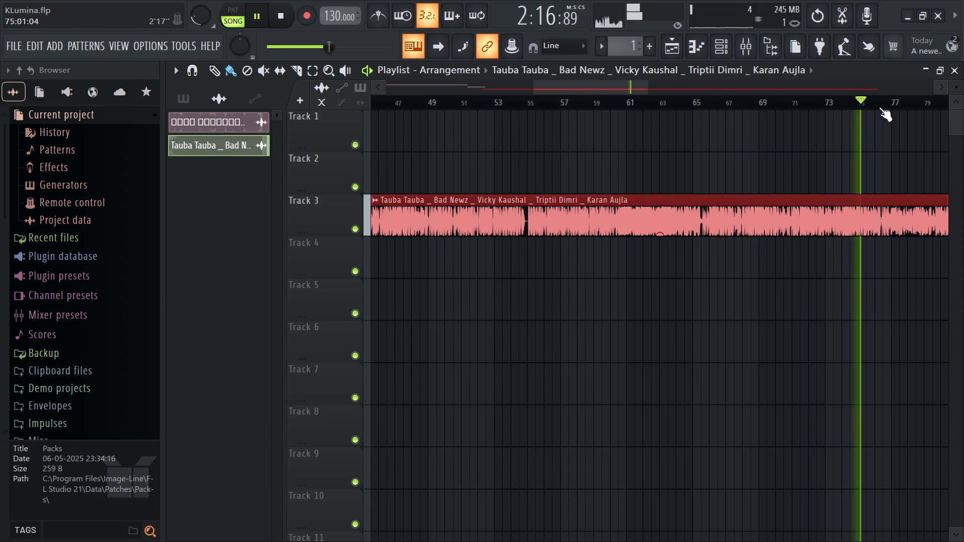
pyautogui.click(887, 93)
pyautogui.click(891, 100)
pyautogui.keyDown('ctrl'); pyautogui.scroll(-7, 684, 166); pyautogui.keyUp('ctrl')
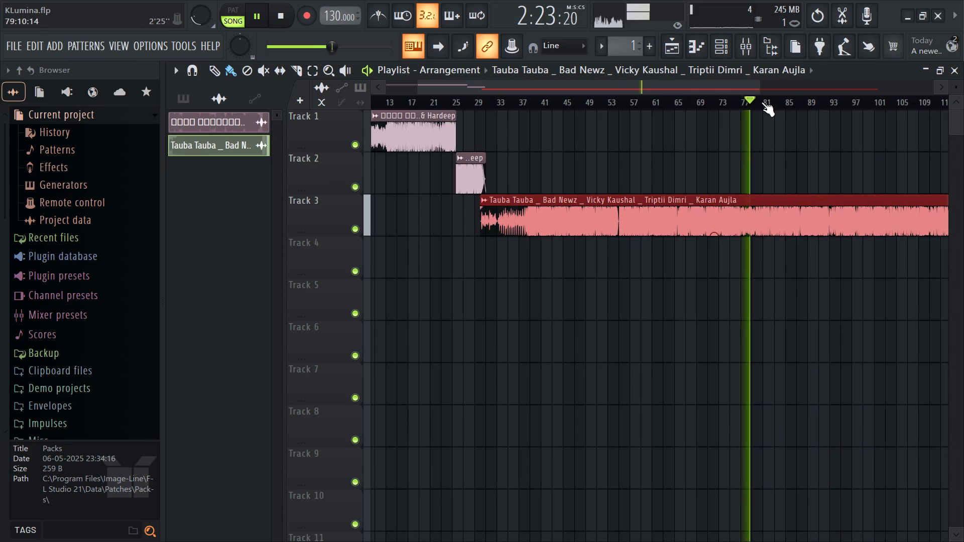
pyautogui.click(784, 98)
pyautogui.click(814, 99)
pyautogui.click(861, 97)
pyautogui.click(898, 103)
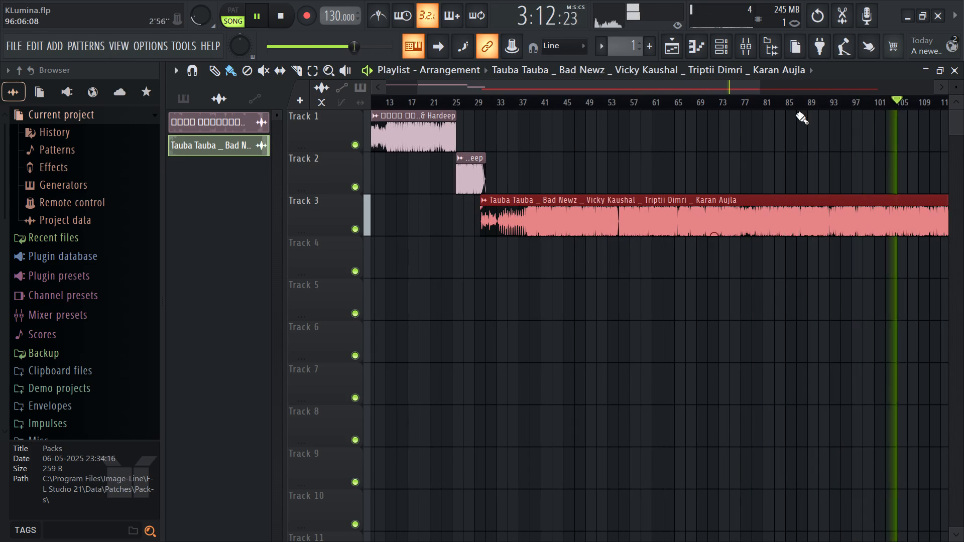
pyautogui.keyDown('ctrl'); pyautogui.scroll(-6, 607, 172); pyautogui.keyUp('ctrl')
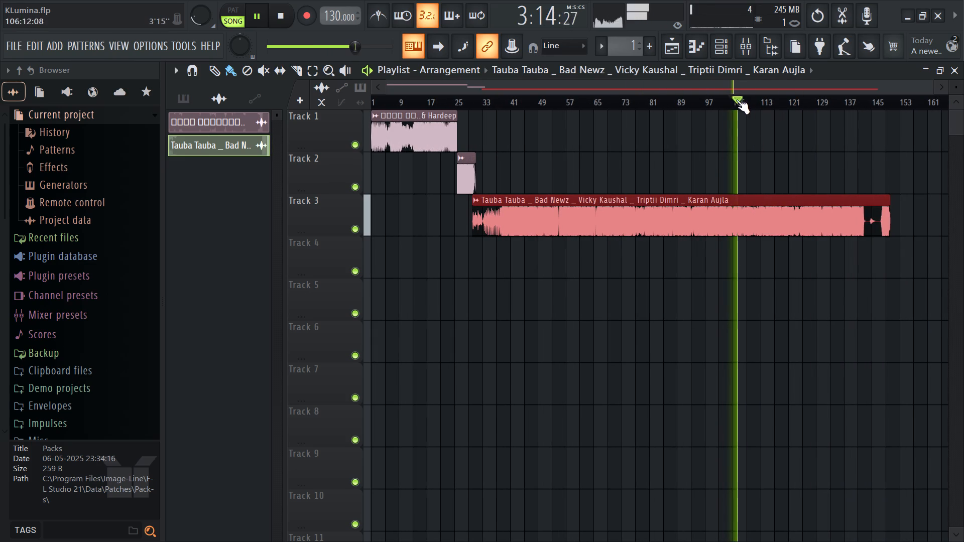
pyautogui.click(739, 98)
pyautogui.click(746, 97)
pyautogui.click(759, 97)
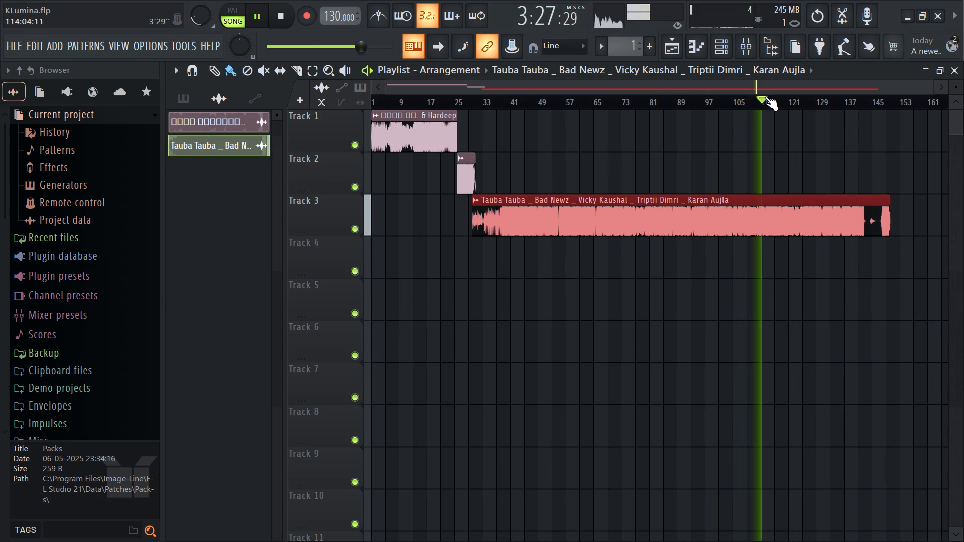
# Trim about three bars off the Tauba Tauba clip's start, reposition it midway between bars 30 and 31, replay the transition and save.
pyautogui.click(468, 101)
pyautogui.keyDown('ctrl'); pyautogui.scroll(8, 477, 248); pyautogui.keyUp('ctrl')
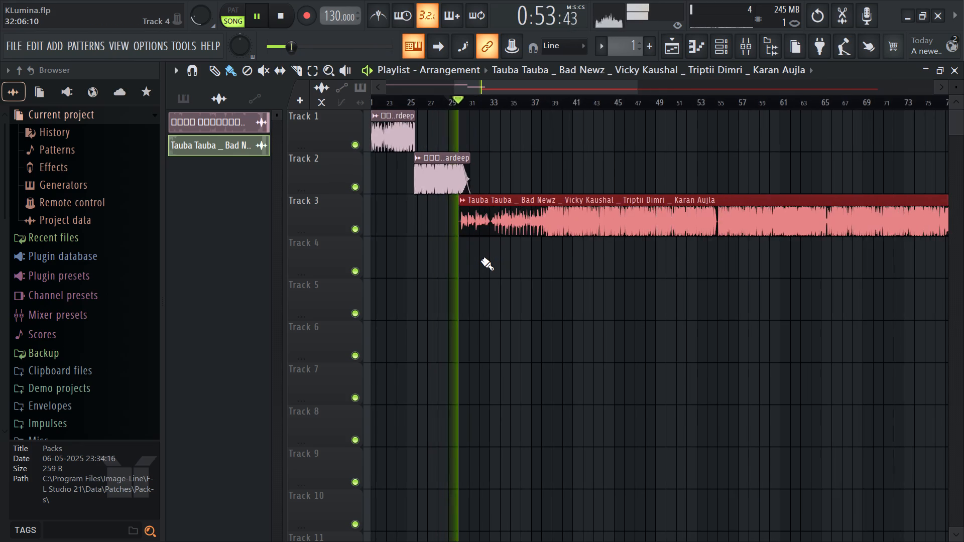
pyautogui.keyDown('ctrl'); pyautogui.scroll(6, 481, 260); pyautogui.keyUp('ctrl')
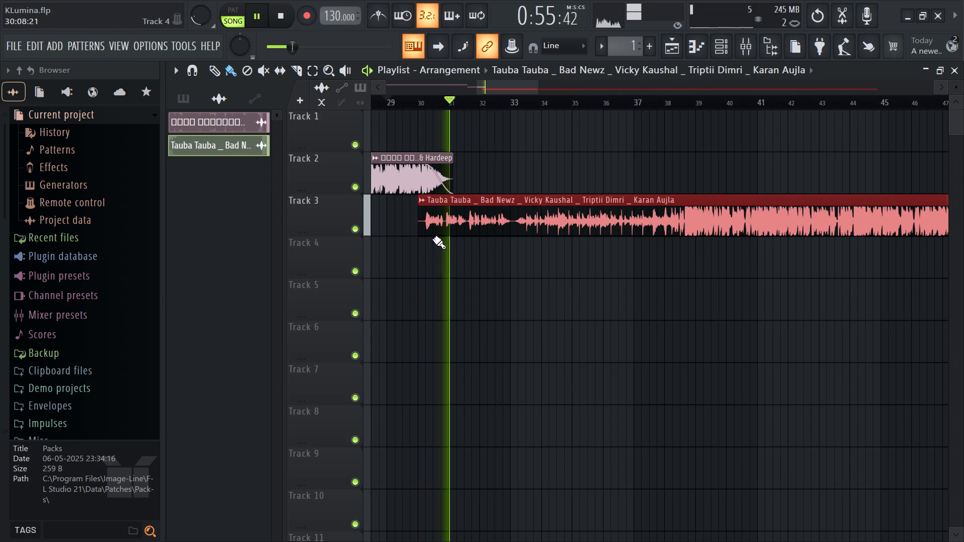
pyautogui.moveTo(416, 199); pyautogui.dragTo(469, 233)
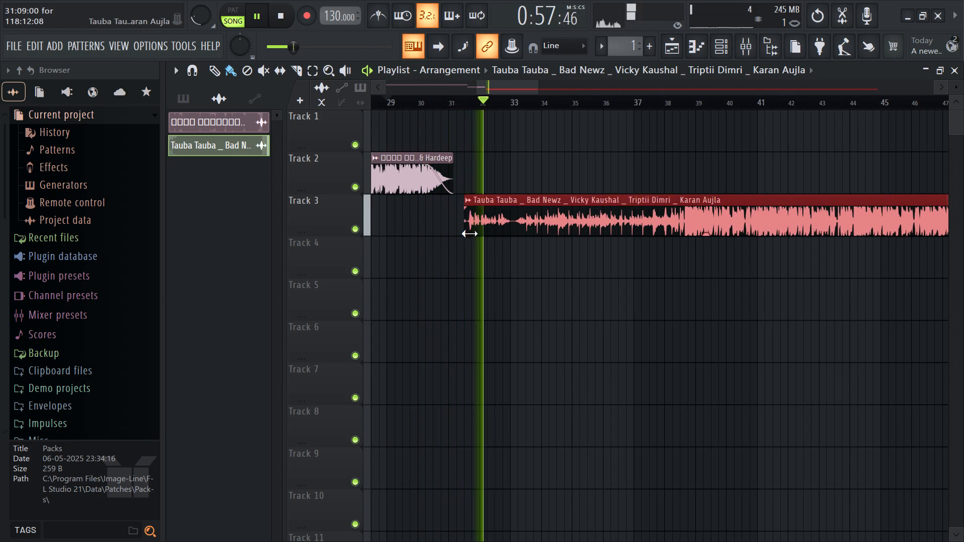
pyautogui.moveTo(469, 233); pyautogui.dragTo(509, 249)
pyautogui.press('space')
pyautogui.moveTo(573, 225); pyautogui.dragTo(493, 241)
pyautogui.press('space')
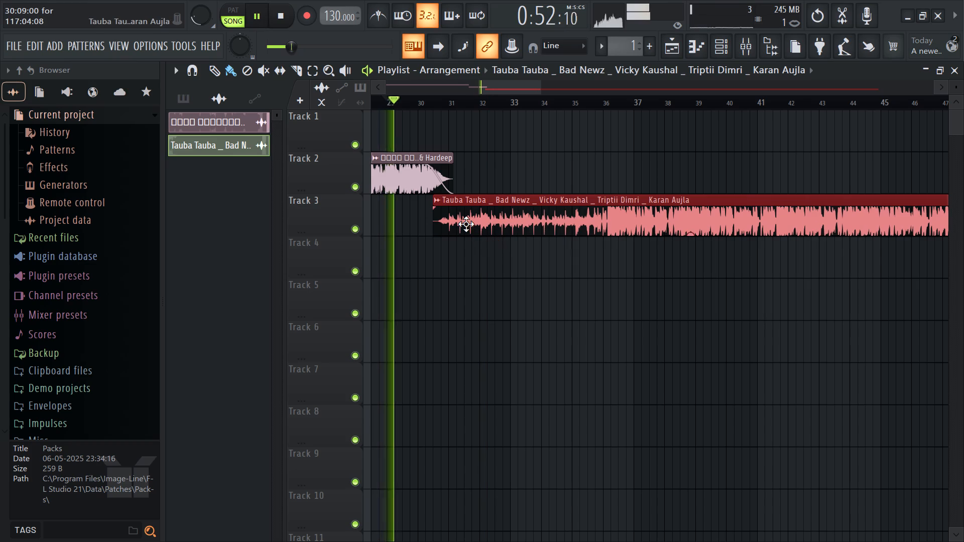
pyautogui.hotkey('ctrl', 's')
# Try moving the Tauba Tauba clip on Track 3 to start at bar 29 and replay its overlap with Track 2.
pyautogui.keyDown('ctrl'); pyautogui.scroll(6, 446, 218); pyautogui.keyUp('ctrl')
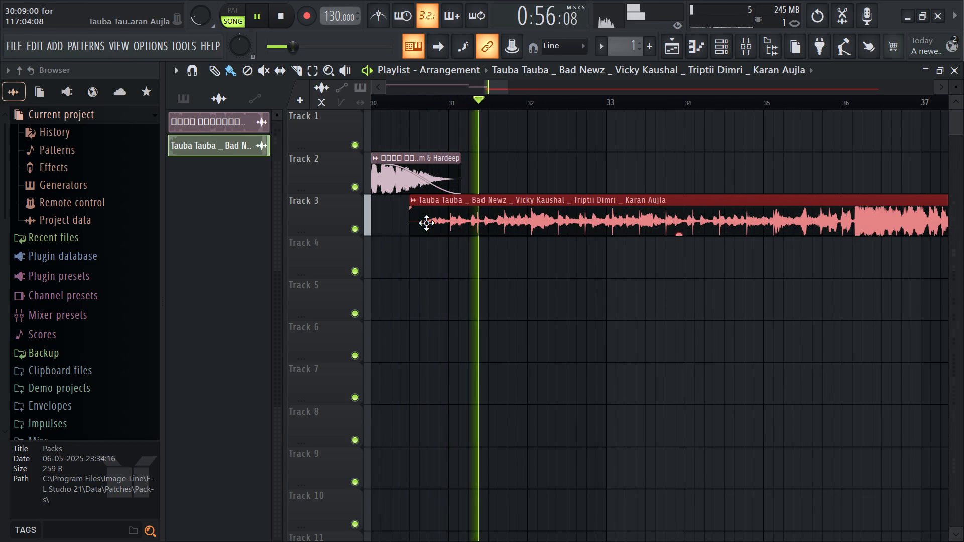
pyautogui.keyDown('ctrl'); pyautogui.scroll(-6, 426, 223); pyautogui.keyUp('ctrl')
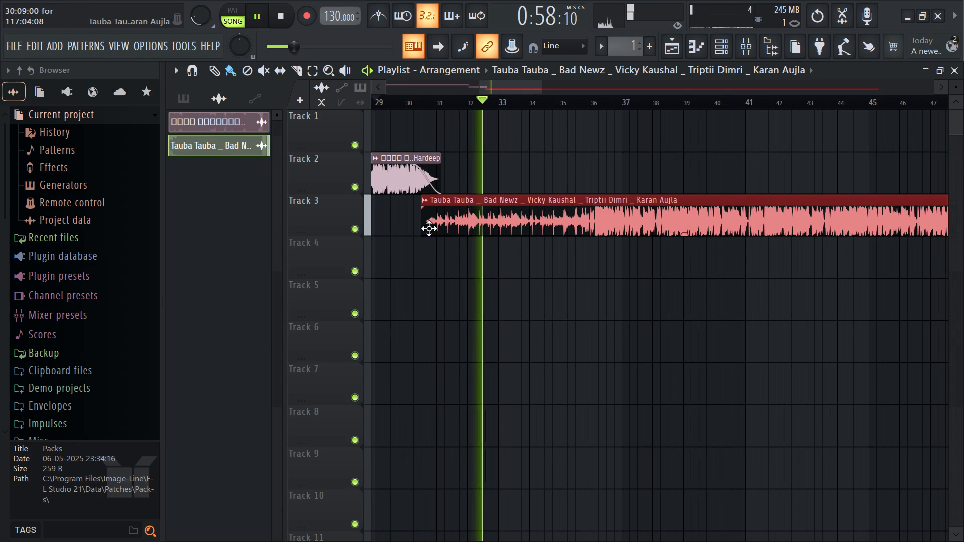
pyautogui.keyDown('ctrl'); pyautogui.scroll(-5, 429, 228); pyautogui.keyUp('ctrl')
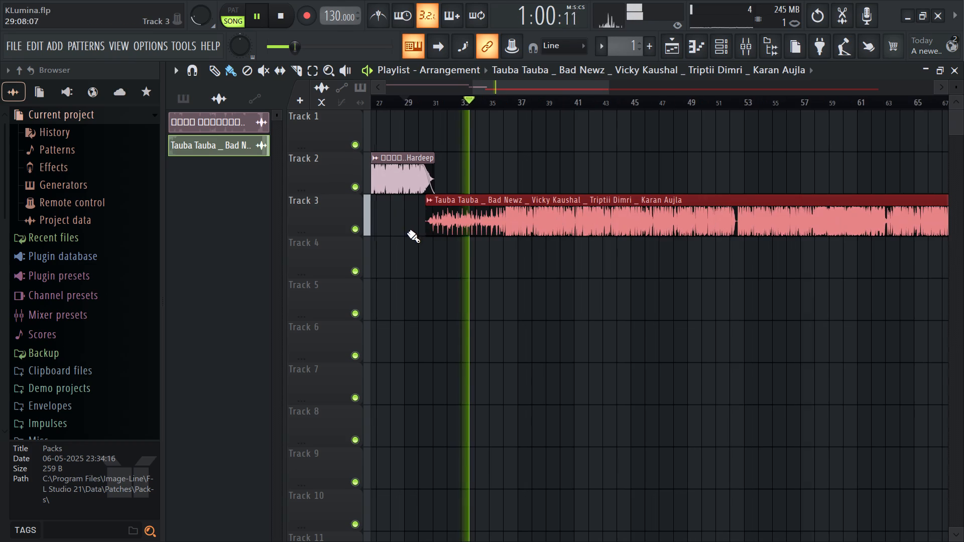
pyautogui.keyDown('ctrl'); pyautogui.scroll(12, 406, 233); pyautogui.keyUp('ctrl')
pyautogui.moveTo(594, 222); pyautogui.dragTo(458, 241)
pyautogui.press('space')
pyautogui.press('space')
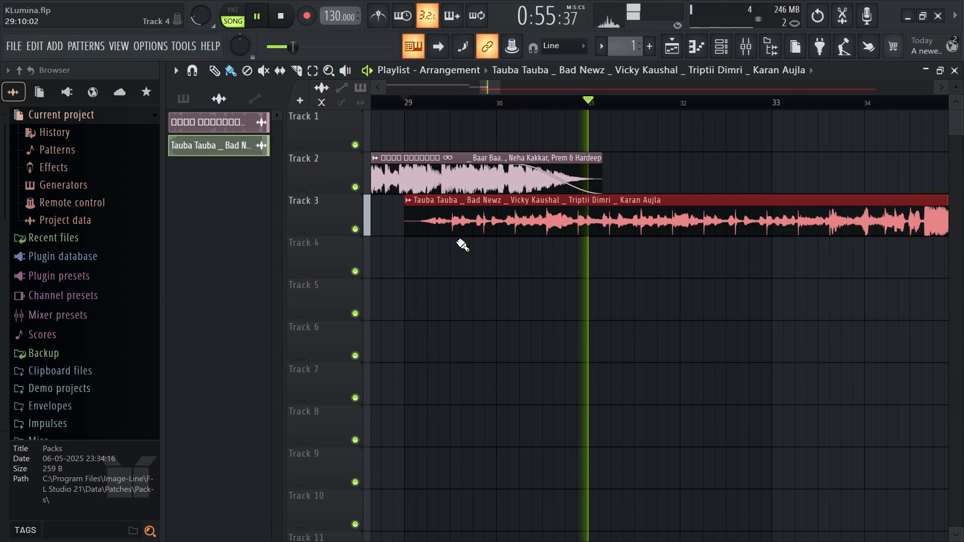
# Shift the Tauba Tauba clip earlier in stages until it starts at bar 26, and replay the transition from bar 29.
pyautogui.keyDown('ctrl'); pyautogui.scroll(-7, 596, 259); pyautogui.keyUp('ctrl')
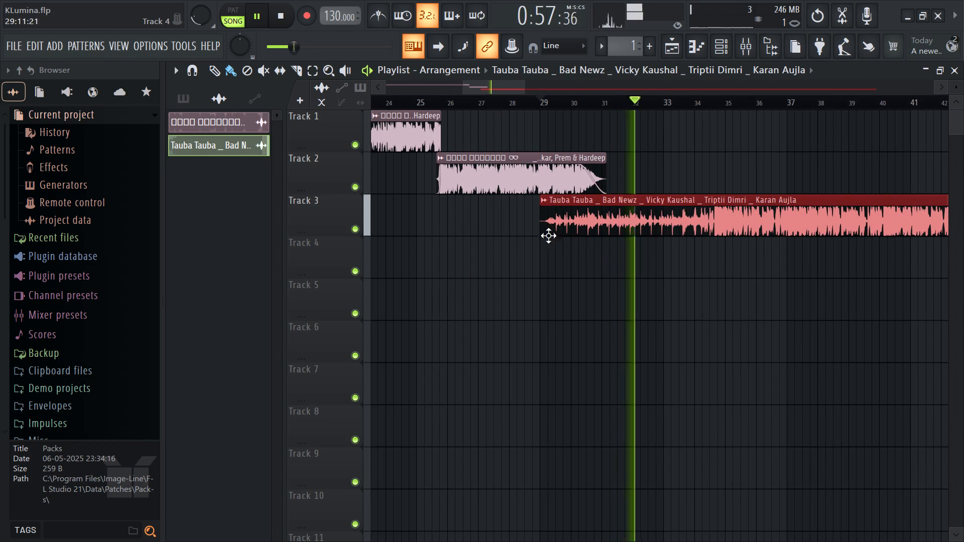
pyautogui.moveTo(582, 216); pyautogui.dragTo(553, 231)
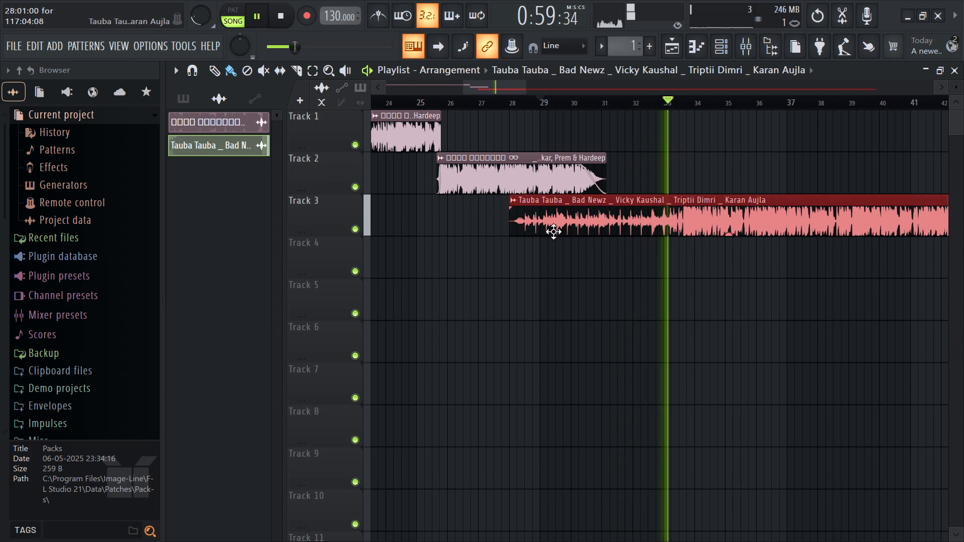
pyautogui.press('space')
pyautogui.moveTo(590, 229); pyautogui.dragTo(553, 241)
pyautogui.press('space')
pyautogui.keyDown('ctrl'); pyautogui.scroll(5, 492, 224); pyautogui.keyUp('ctrl')
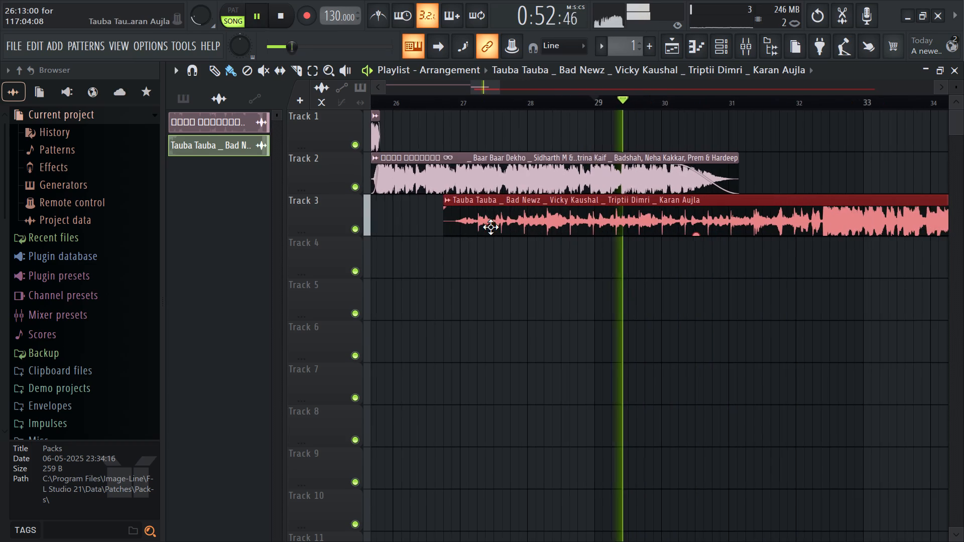
pyautogui.moveTo(501, 227); pyautogui.dragTo(490, 231)
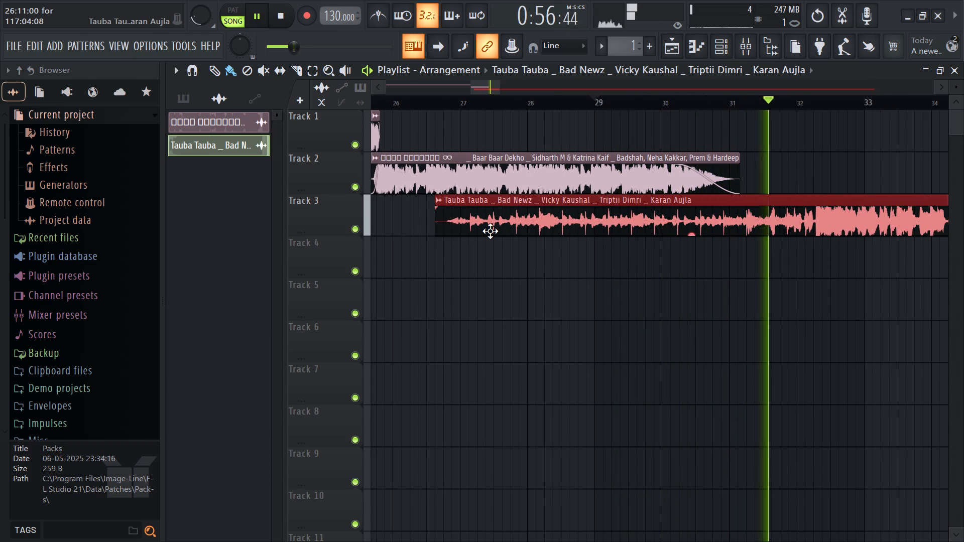
pyautogui.moveTo(490, 231); pyautogui.dragTo(450, 233)
pyautogui.press('space')
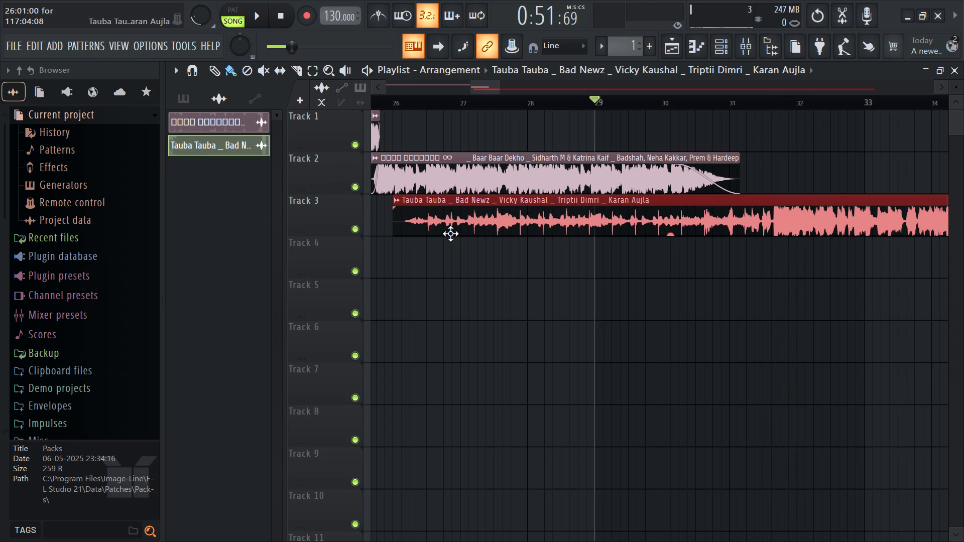
pyautogui.moveTo(450, 233); pyautogui.dragTo(450, 233)
pyautogui.press('space')
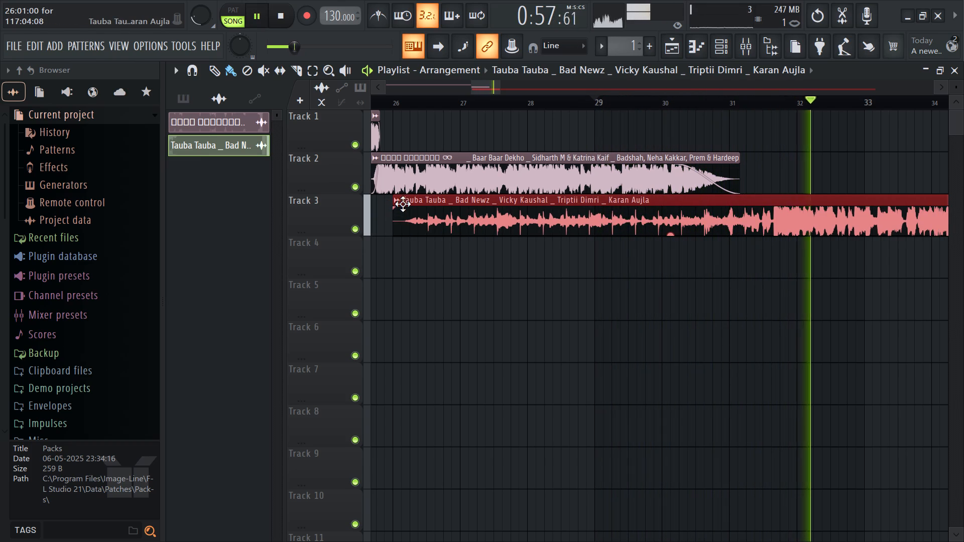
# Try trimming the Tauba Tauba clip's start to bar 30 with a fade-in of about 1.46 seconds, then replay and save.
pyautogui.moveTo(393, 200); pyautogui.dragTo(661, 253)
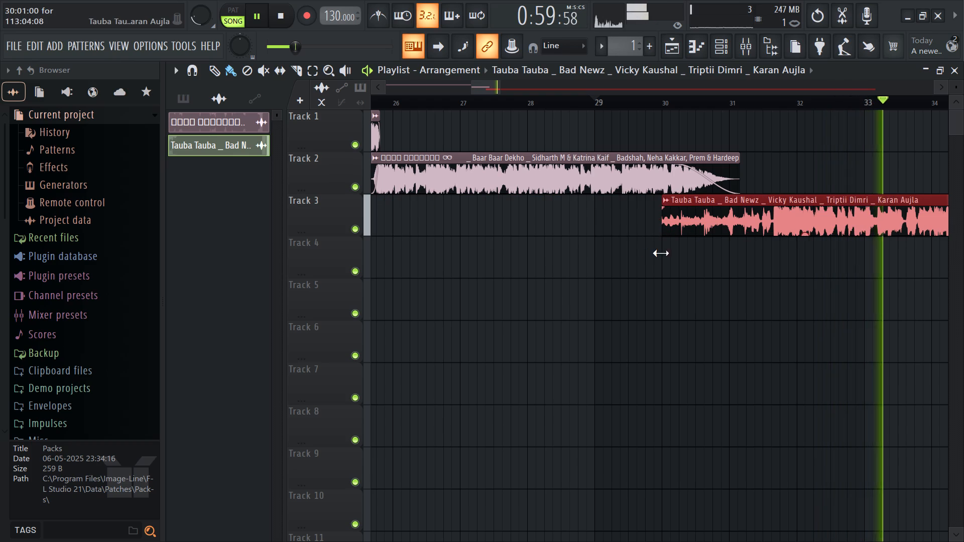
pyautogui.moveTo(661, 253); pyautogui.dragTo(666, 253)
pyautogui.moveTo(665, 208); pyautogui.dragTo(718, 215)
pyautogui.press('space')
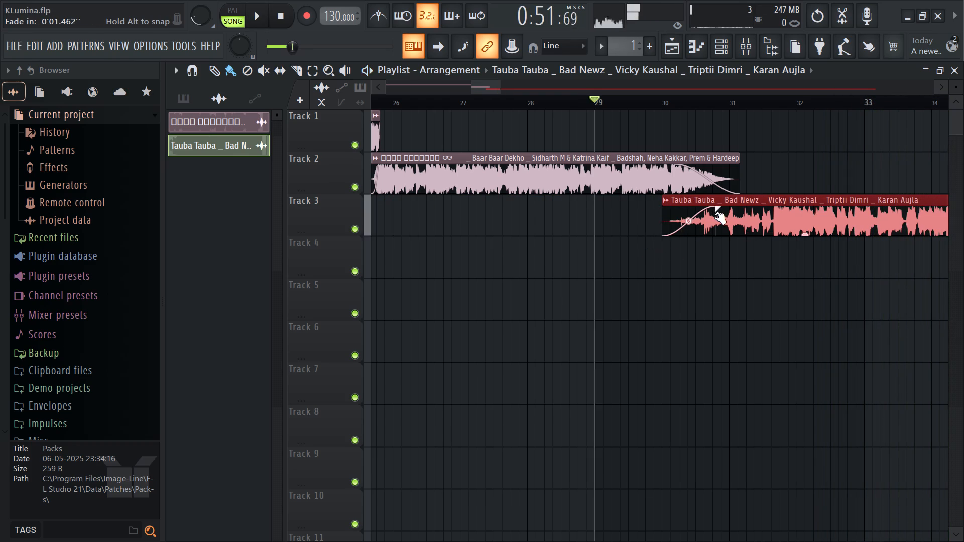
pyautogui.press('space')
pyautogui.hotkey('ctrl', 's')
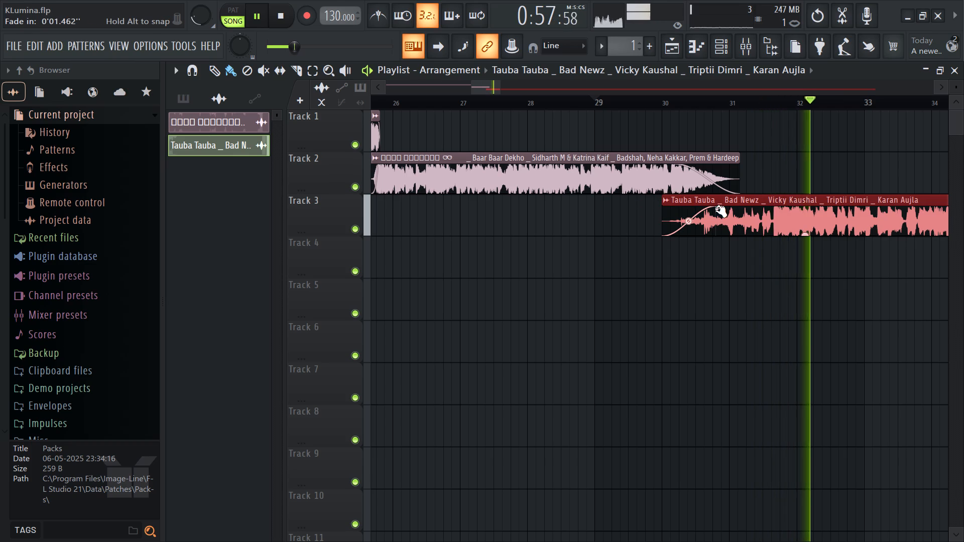
# Remove the Tauba Tauba clip's fade-in and extend its start edge back to bar 28.
pyautogui.moveTo(716, 208); pyautogui.dragTo(657, 215)
pyautogui.moveTo(661, 200); pyautogui.dragTo(474, 227)
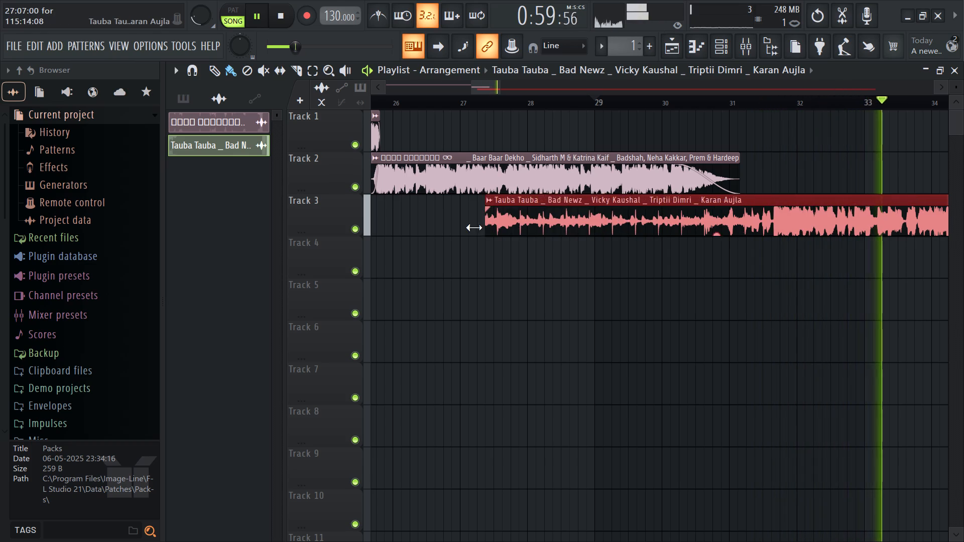
pyautogui.moveTo(474, 227); pyautogui.dragTo(410, 232)
pyautogui.moveTo(409, 196); pyautogui.dragTo(456, 211)
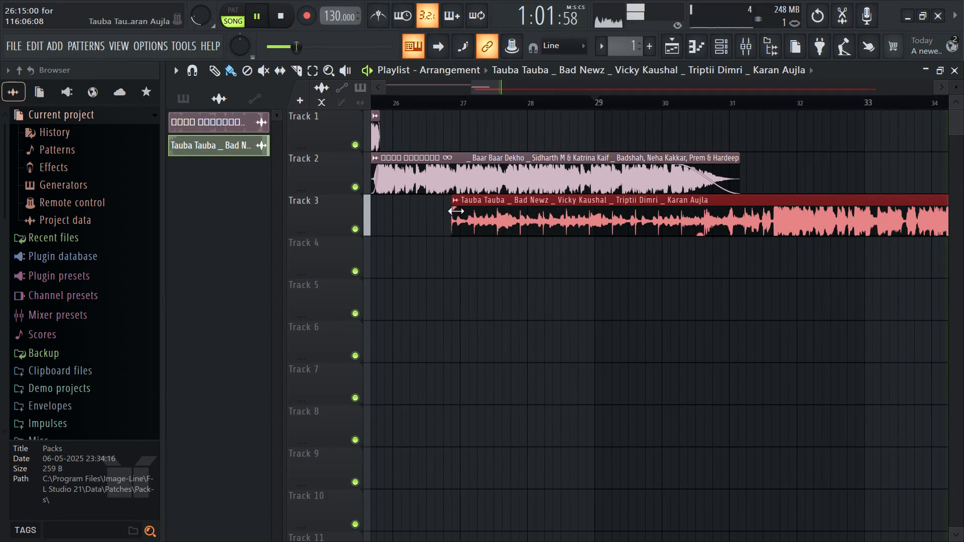
pyautogui.moveTo(456, 211); pyautogui.dragTo(526, 223)
pyautogui.press('space')
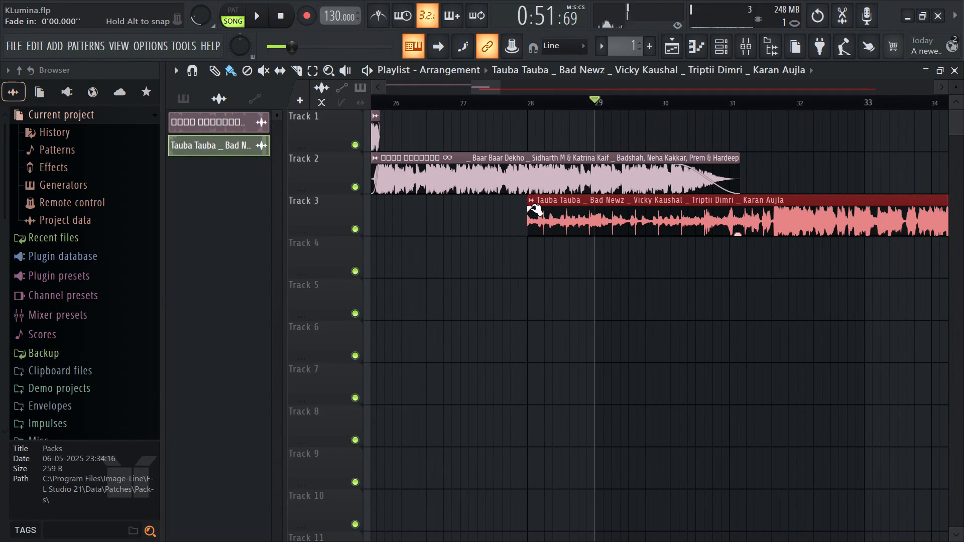
pyautogui.press('space')
pyautogui.press('space')
# Add a fade-in about one bar long to the Tauba Tauba clip, play the transition from about bar 26 and save.
pyautogui.moveTo(528, 211); pyautogui.dragTo(602, 213)
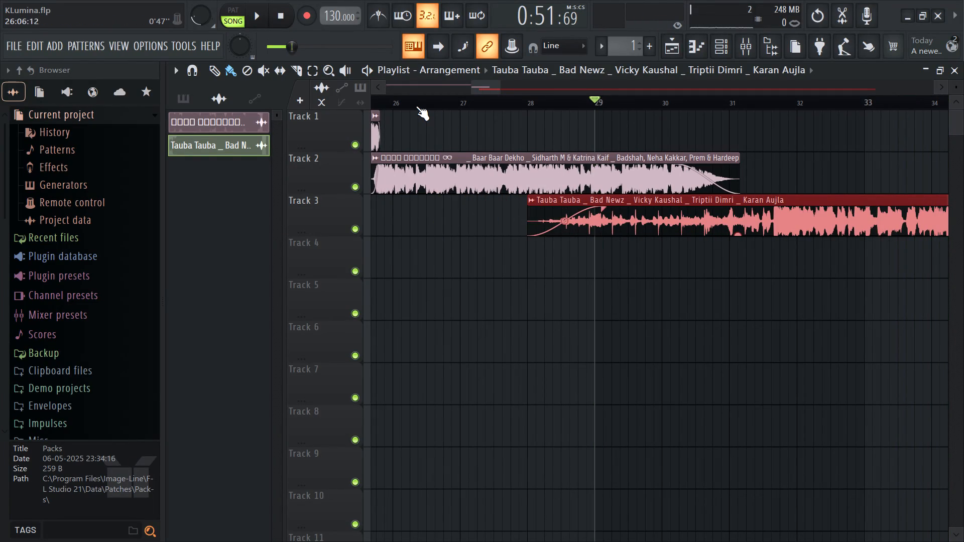
pyautogui.click(416, 106)
pyautogui.press('space')
pyautogui.hotkey('ctrl', 's')
pyautogui.hotkey('ctrl', 's')
pyautogui.hotkey('ctrl', 's')
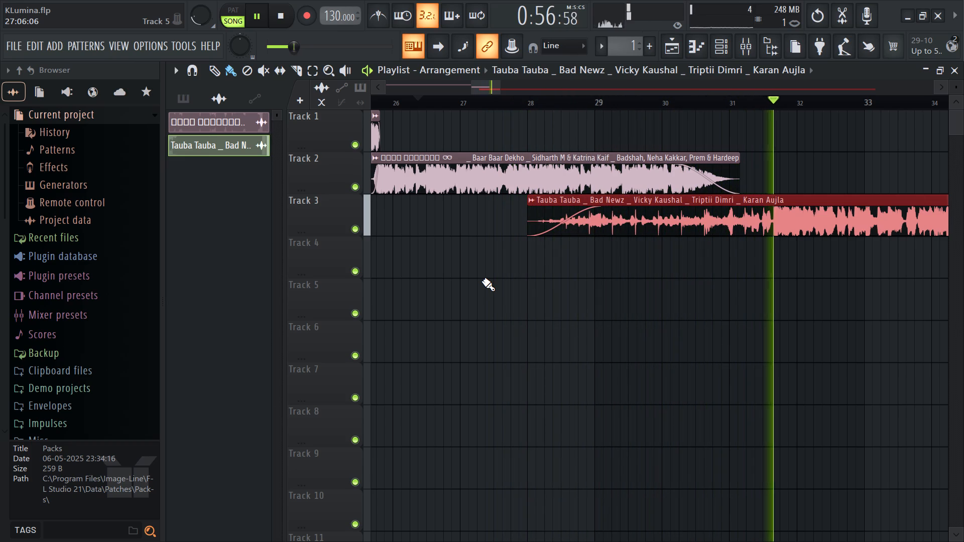
# Play the Tauba Tauba clip from points between about bars 40 and 47, then shorten its end to about bar 58.
pyautogui.keyDown('ctrl'); pyautogui.scroll(-20, 577, 331); pyautogui.keyUp('ctrl')
pyautogui.keyDown('ctrl'); pyautogui.scroll(-5, 412, 328); pyautogui.keyUp('ctrl')
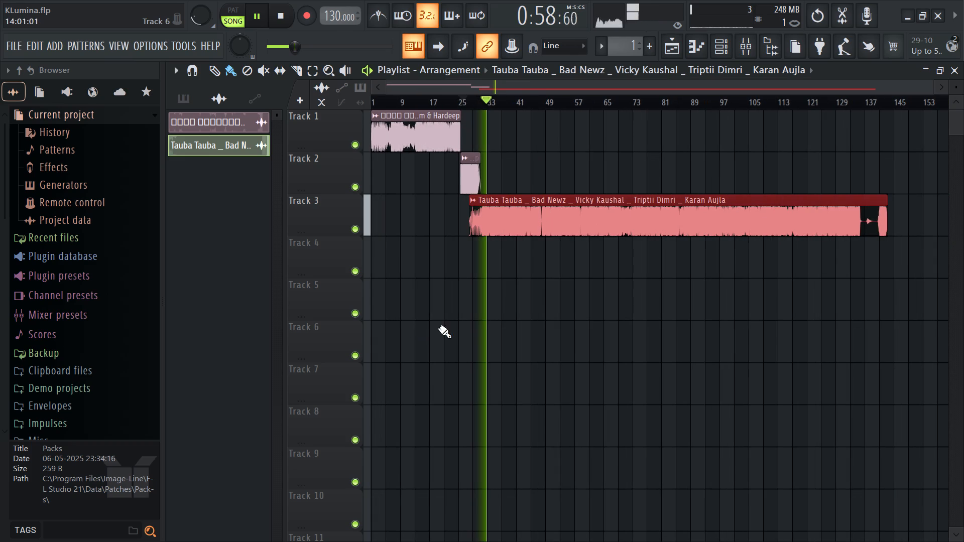
pyautogui.click(516, 97)
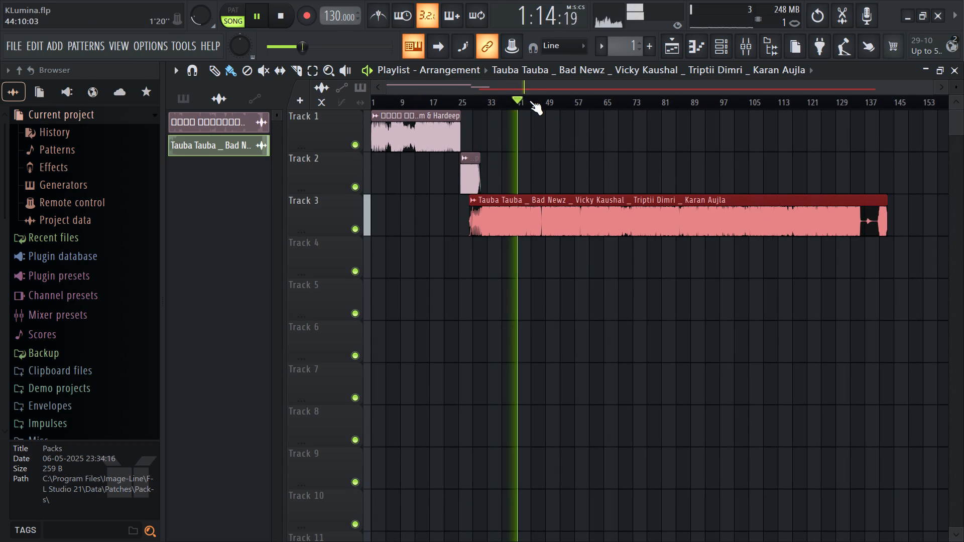
pyautogui.click(530, 100)
pyautogui.click(541, 104)
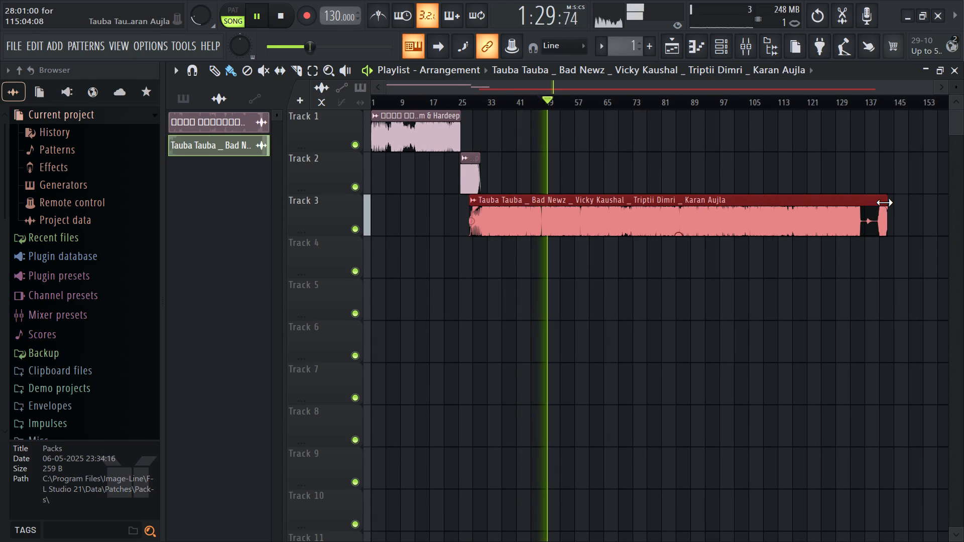
pyautogui.keyDown('ctrl'); pyautogui.scroll(-4, 697, 141); pyautogui.keyUp('ctrl')
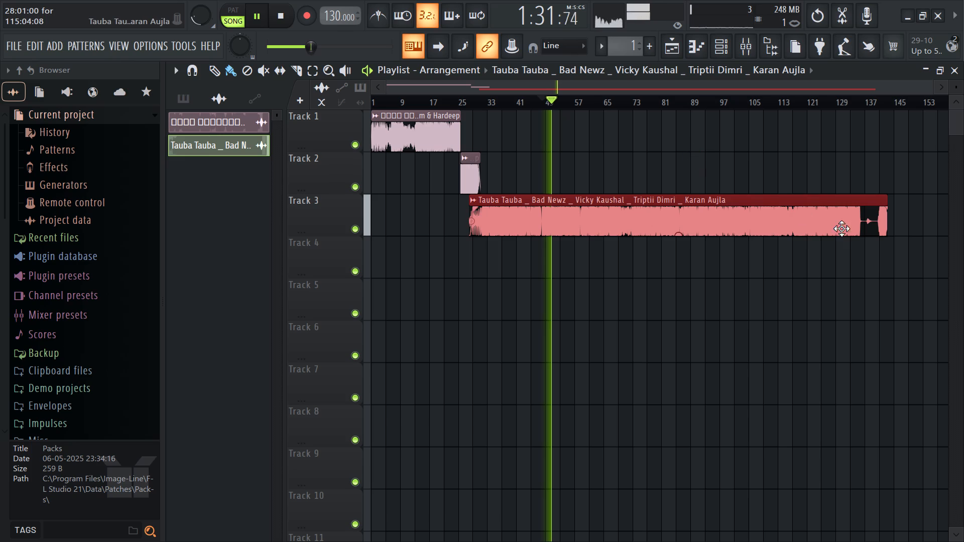
pyautogui.keyDown('ctrl'); pyautogui.scroll(-2, 842, 227); pyautogui.keyUp('ctrl')
pyautogui.moveTo(884, 199); pyautogui.dragTo(609, 285)
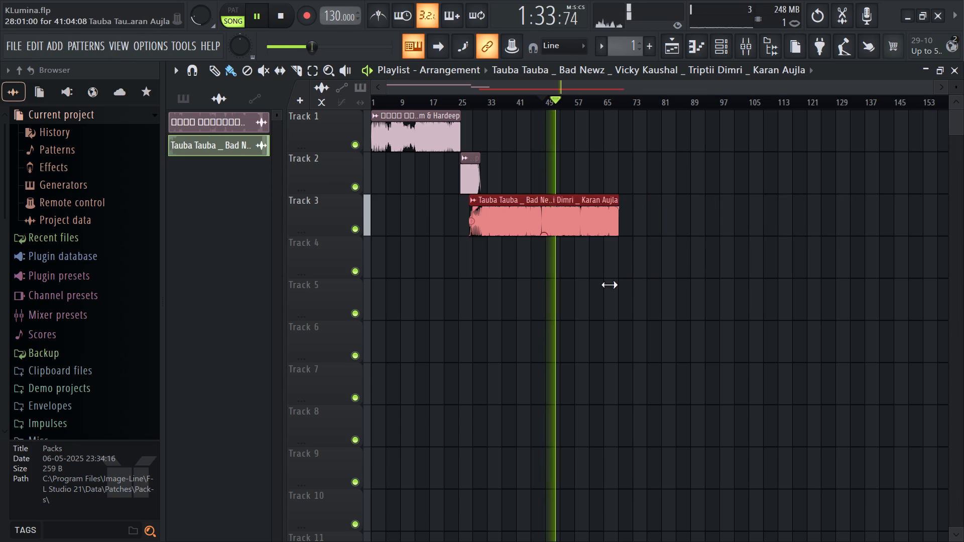
pyautogui.moveTo(609, 285); pyautogui.dragTo(577, 295)
# Extend the Tauba Tauba clip's end to about bar 61 and play it from about bar 58.
pyautogui.keyDown('ctrl'); pyautogui.scroll(5, 546, 253); pyautogui.keyUp('ctrl')
pyautogui.keyDown('ctrl'); pyautogui.scroll(-5, 475, 272); pyautogui.keyUp('ctrl')
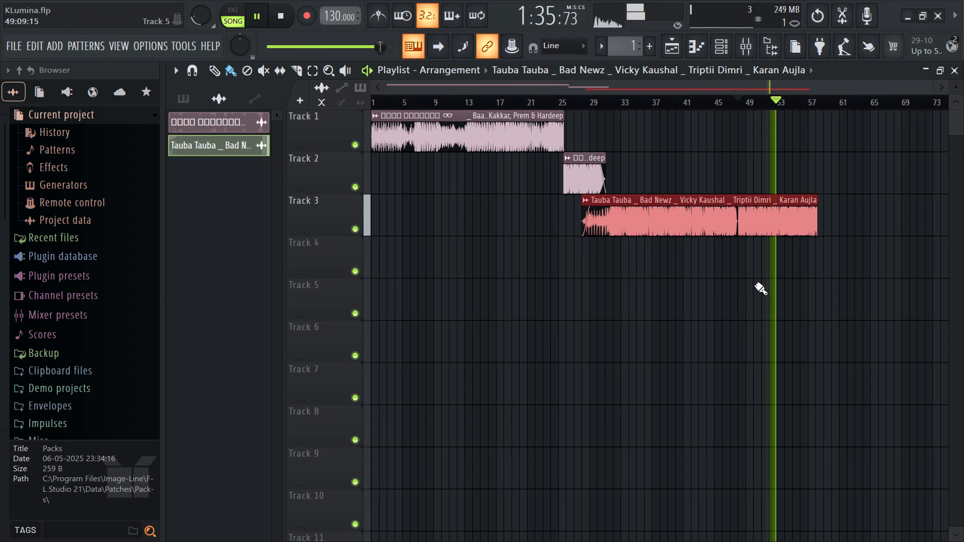
pyautogui.keyDown('ctrl'); pyautogui.scroll(6, 839, 264); pyautogui.keyUp('ctrl')
pyautogui.keyDown('ctrl'); pyautogui.scroll(10, 789, 251); pyautogui.keyUp('ctrl')
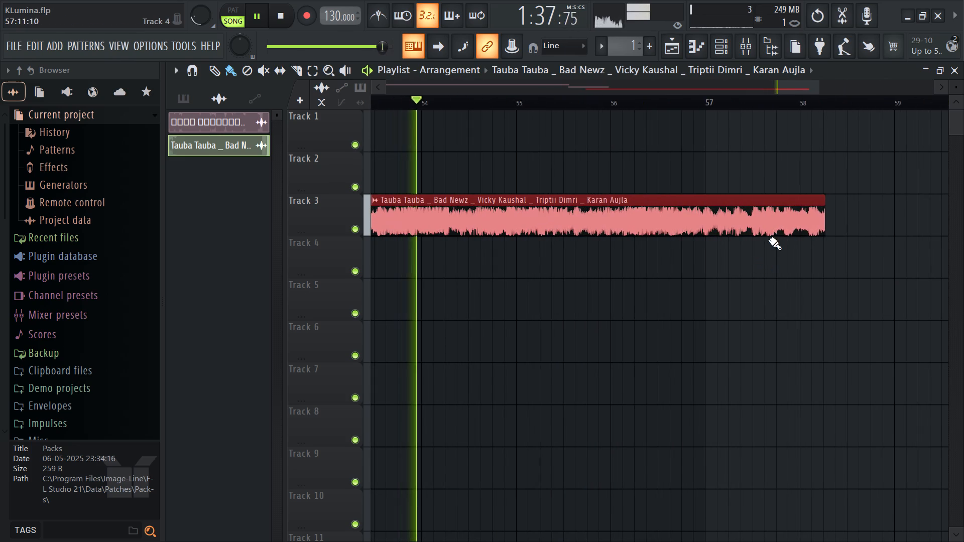
pyautogui.moveTo(822, 201); pyautogui.dragTo(963, 202)
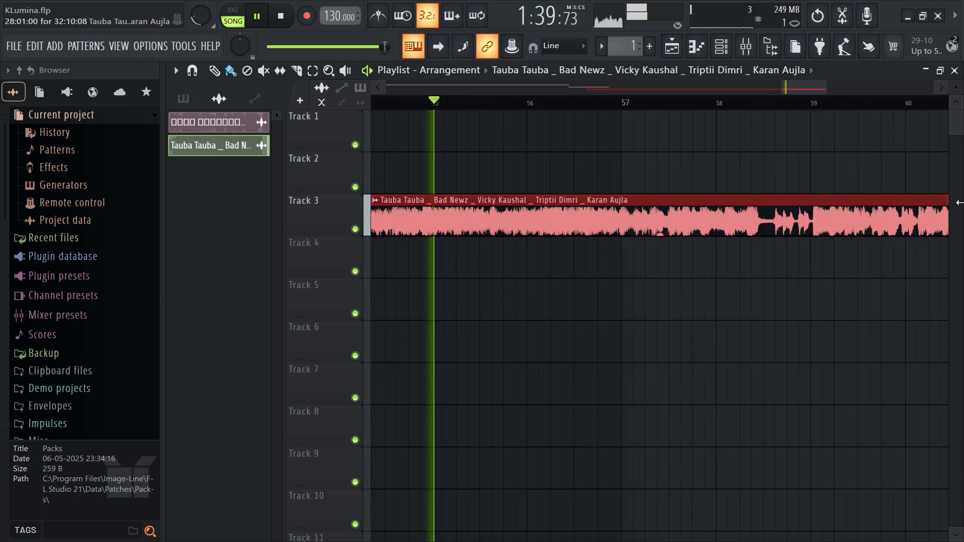
pyautogui.moveTo(963, 202); pyautogui.dragTo(867, 225)
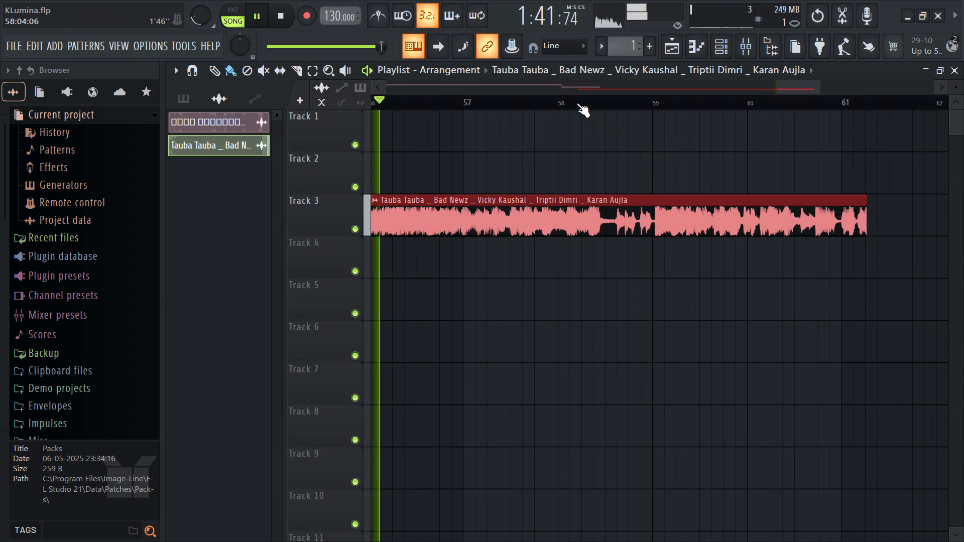
pyautogui.click(576, 103)
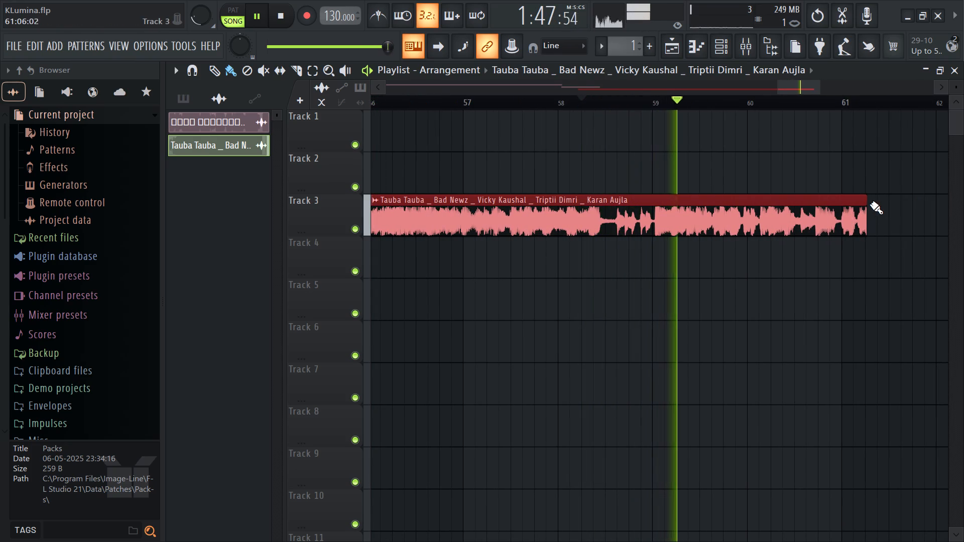
# Extend the end of the Tauba Tauba clip on Track 3 further to about bar 71.
pyautogui.moveTo(865, 201); pyautogui.dragTo(872, 216)
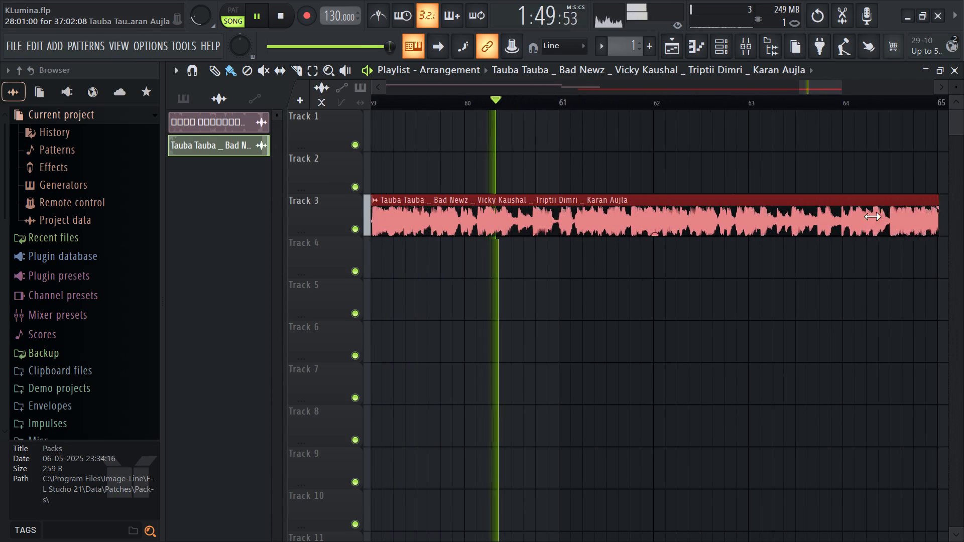
pyautogui.moveTo(872, 216); pyautogui.dragTo(858, 218)
pyautogui.keyDown('ctrl'); pyautogui.scroll(-6, 681, 258); pyautogui.keyUp('ctrl')
pyautogui.moveTo(746, 205); pyautogui.dragTo(875, 211)
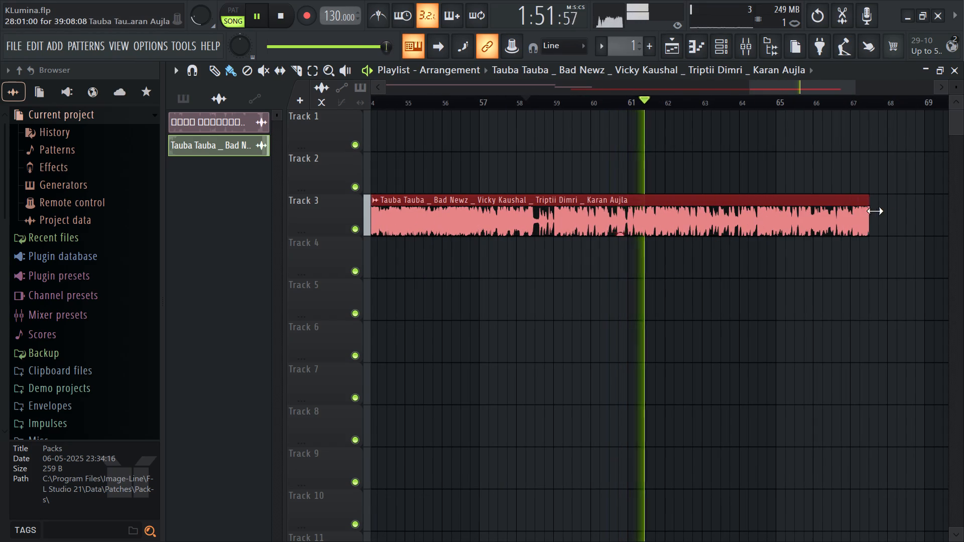
pyautogui.moveTo(875, 211); pyautogui.dragTo(869, 227)
pyautogui.keyDown('ctrl'); pyautogui.scroll(-6, 654, 239); pyautogui.keyUp('ctrl')
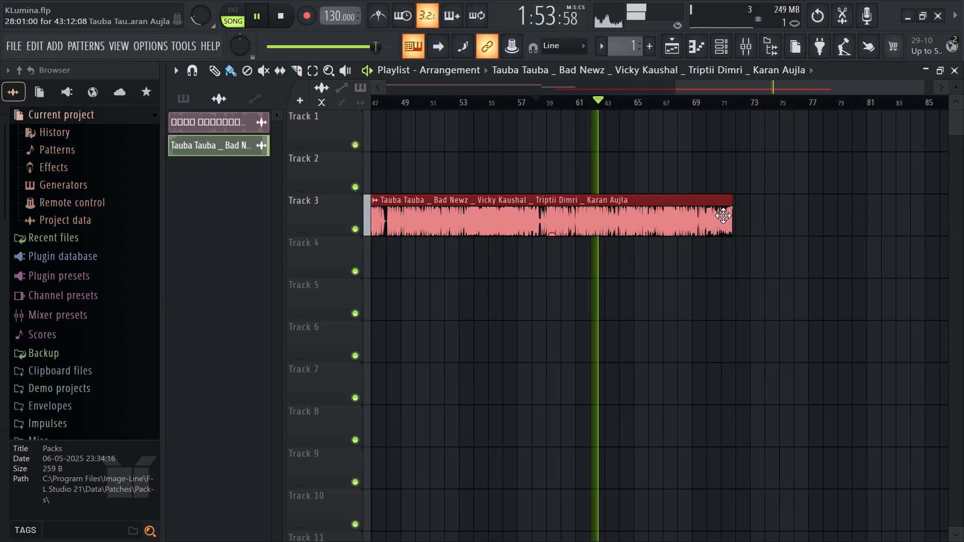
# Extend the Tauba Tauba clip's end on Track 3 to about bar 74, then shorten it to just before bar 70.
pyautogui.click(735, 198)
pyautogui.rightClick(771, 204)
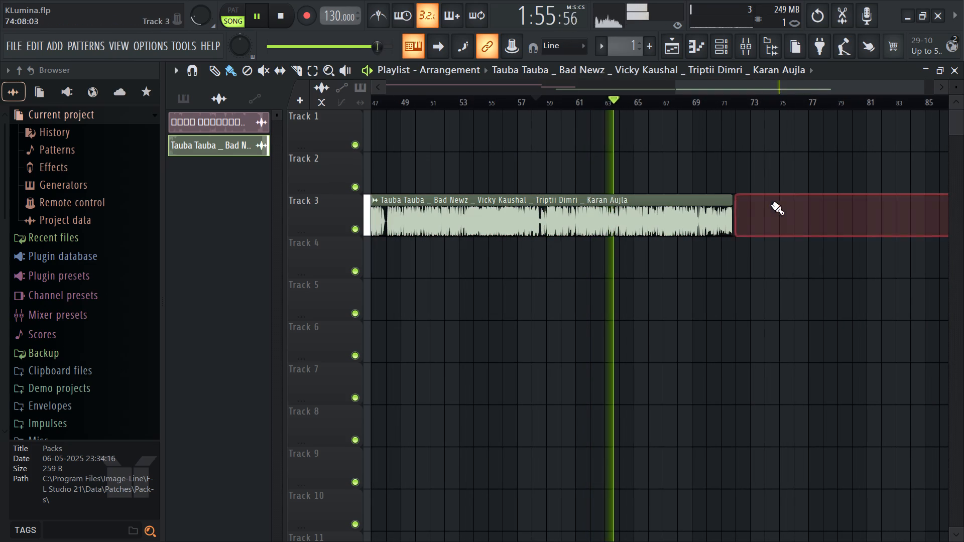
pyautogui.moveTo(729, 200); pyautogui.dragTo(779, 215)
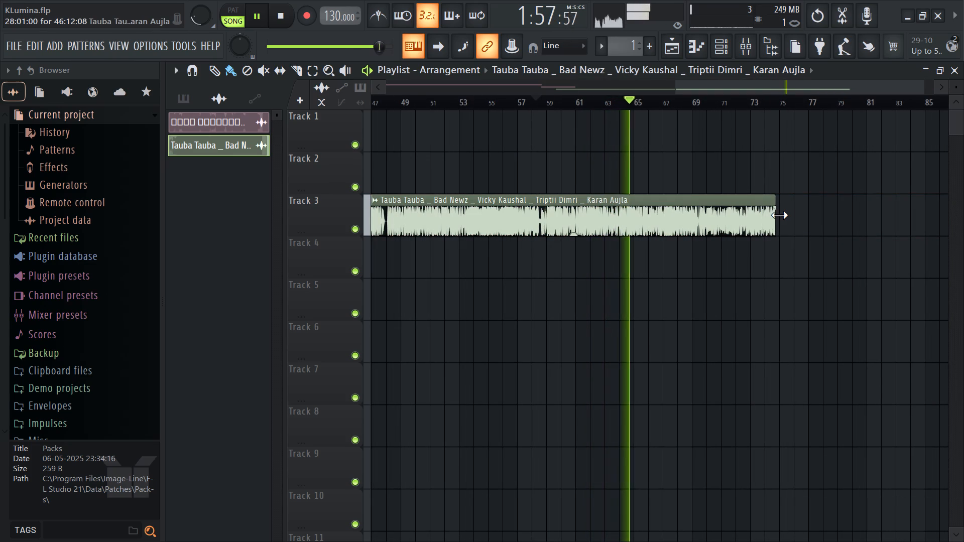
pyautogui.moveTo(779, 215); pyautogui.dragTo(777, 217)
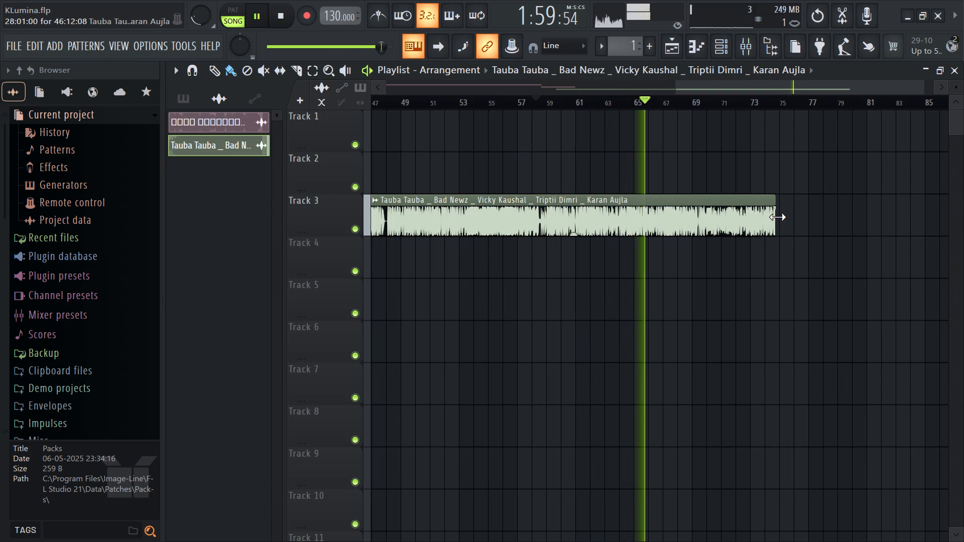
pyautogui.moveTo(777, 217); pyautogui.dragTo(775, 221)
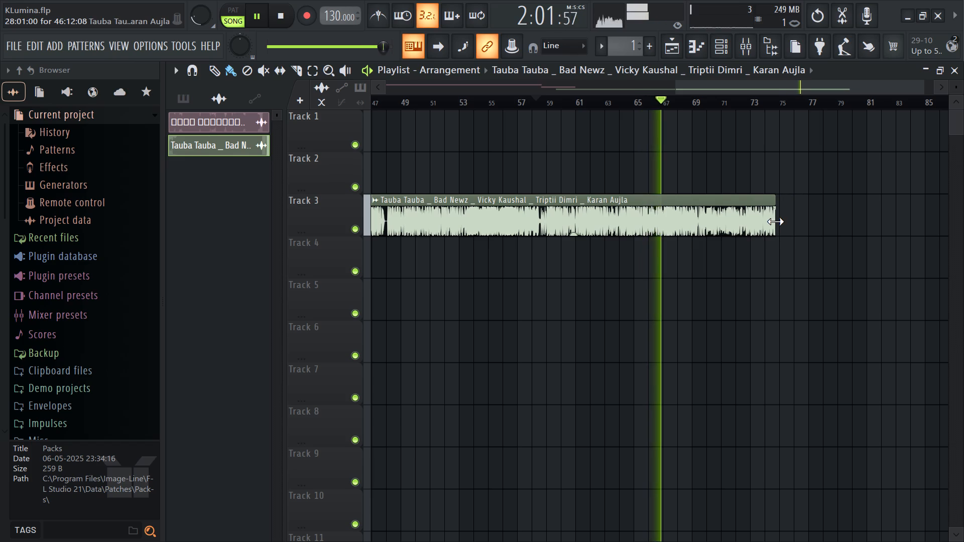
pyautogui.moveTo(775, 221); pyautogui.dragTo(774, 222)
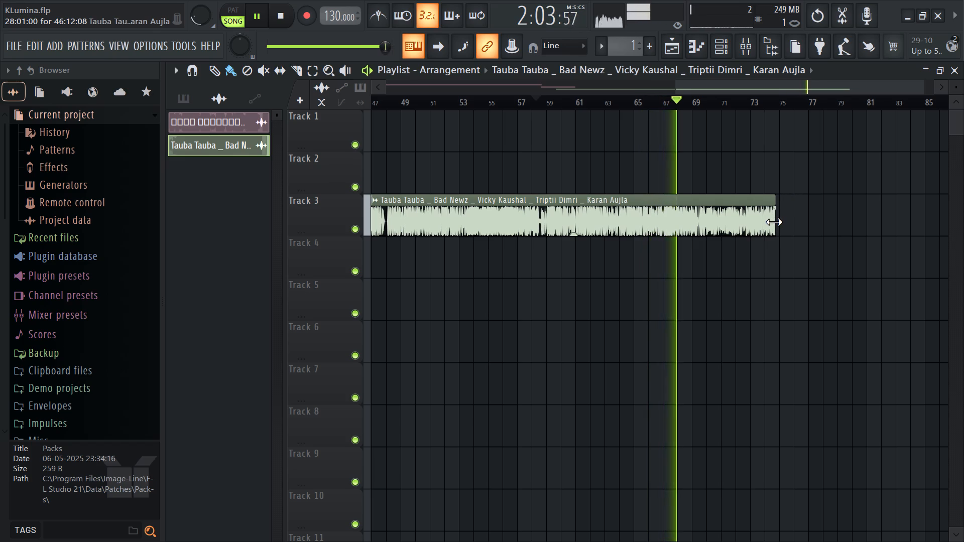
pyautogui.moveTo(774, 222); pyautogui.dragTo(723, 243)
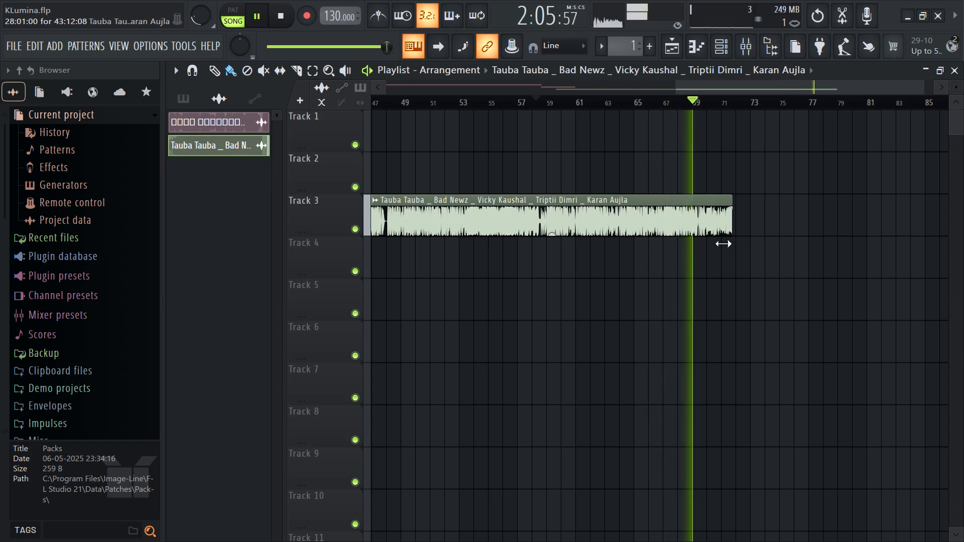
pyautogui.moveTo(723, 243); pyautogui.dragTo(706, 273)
# Play the Tauba Tauba clip from about bar 67 and adjust its end on Track 3 to just after bar 70.
pyautogui.press('space')
pyautogui.press('space')
pyautogui.keyDown('ctrl'); pyautogui.scroll(10, 704, 201); pyautogui.keyUp('ctrl')
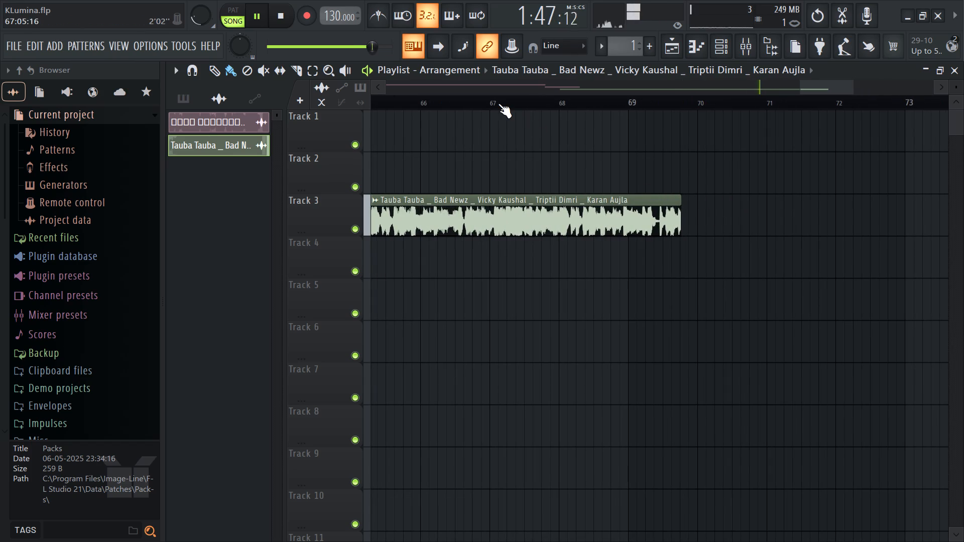
pyautogui.click(495, 102)
pyautogui.moveTo(676, 203); pyautogui.dragTo(795, 226)
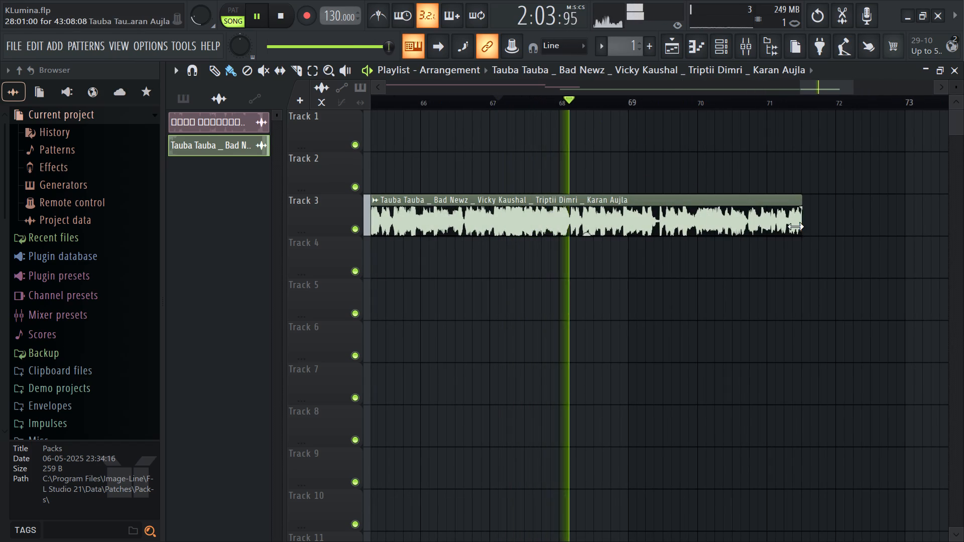
pyautogui.moveTo(795, 226); pyautogui.dragTo(782, 236)
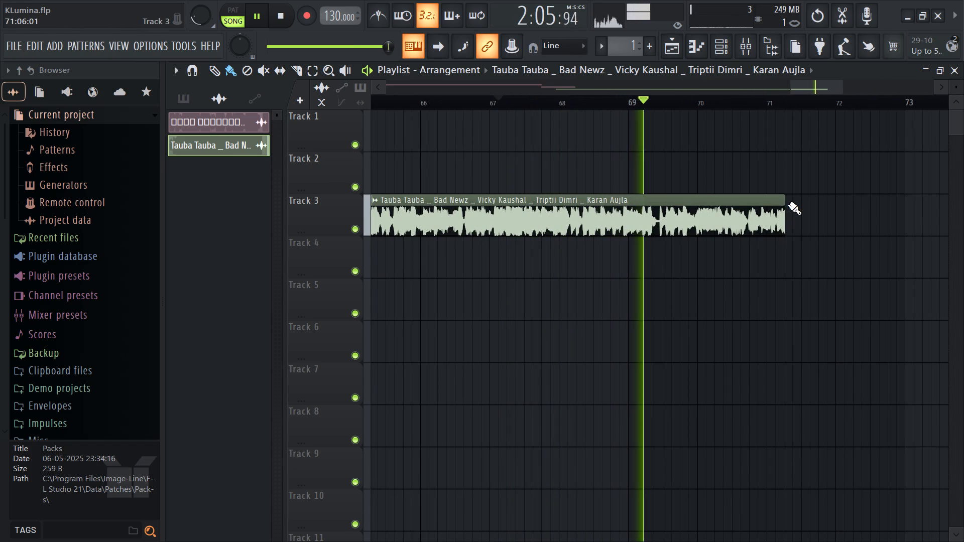
pyautogui.moveTo(779, 203); pyautogui.dragTo(709, 253)
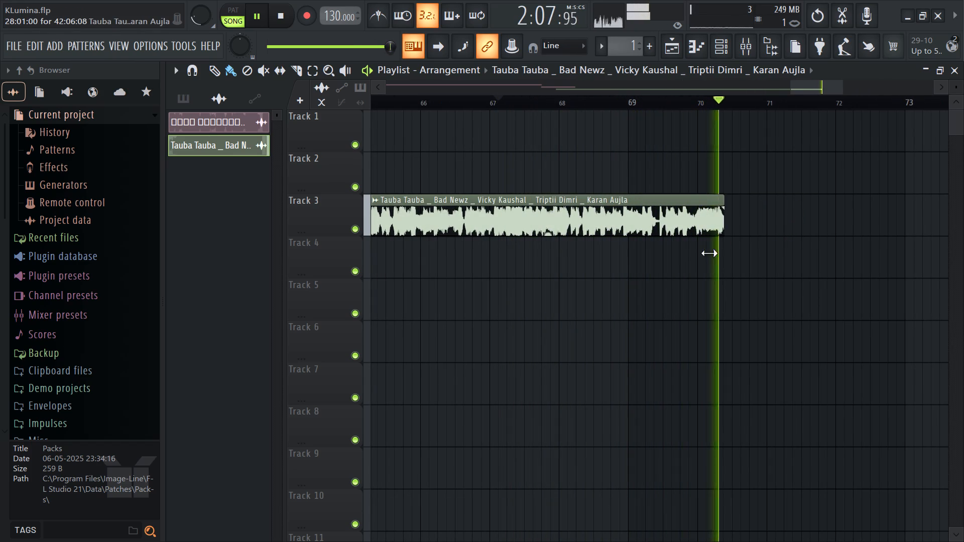
# Shorten the Tauba Tauba clip's end on Track 3 to about bar 70 and replay the section before it.
pyautogui.moveTo(709, 253); pyautogui.dragTo(691, 263)
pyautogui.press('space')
pyautogui.moveTo(696, 201); pyautogui.dragTo(694, 207)
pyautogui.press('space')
# Add a short fade-out to the end of the Tauba Tauba clip and save the project.
pyautogui.moveTo(697, 208); pyautogui.dragTo(693, 218)
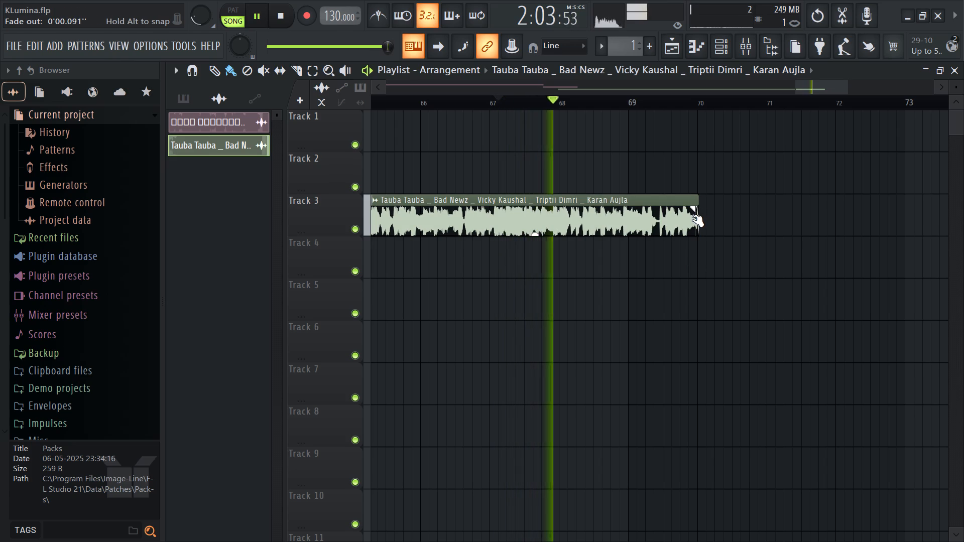
pyautogui.moveTo(693, 218); pyautogui.dragTo(691, 216)
pyautogui.hotkey('ctrl', 's')
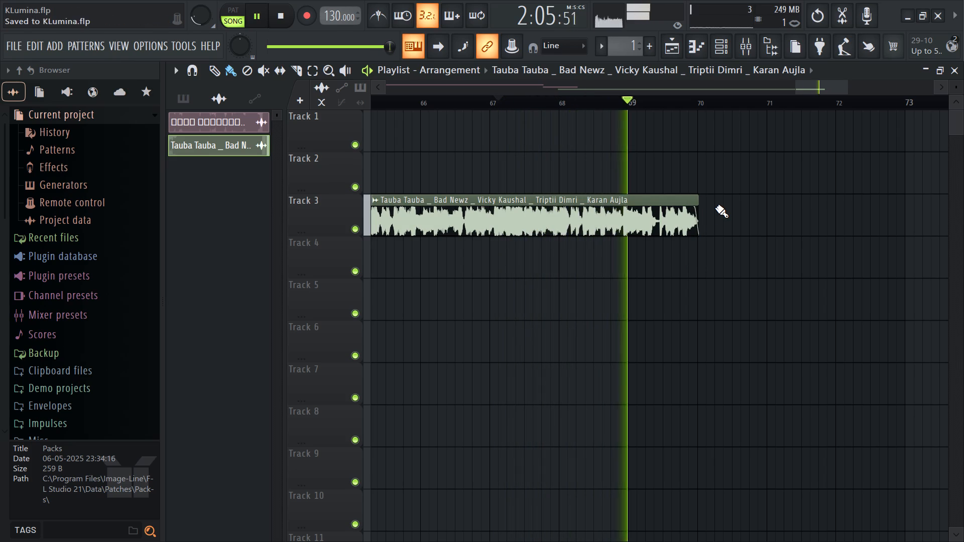
pyautogui.hotkey('ctrl', 's')
pyautogui.hotkey('ctrl', 's')
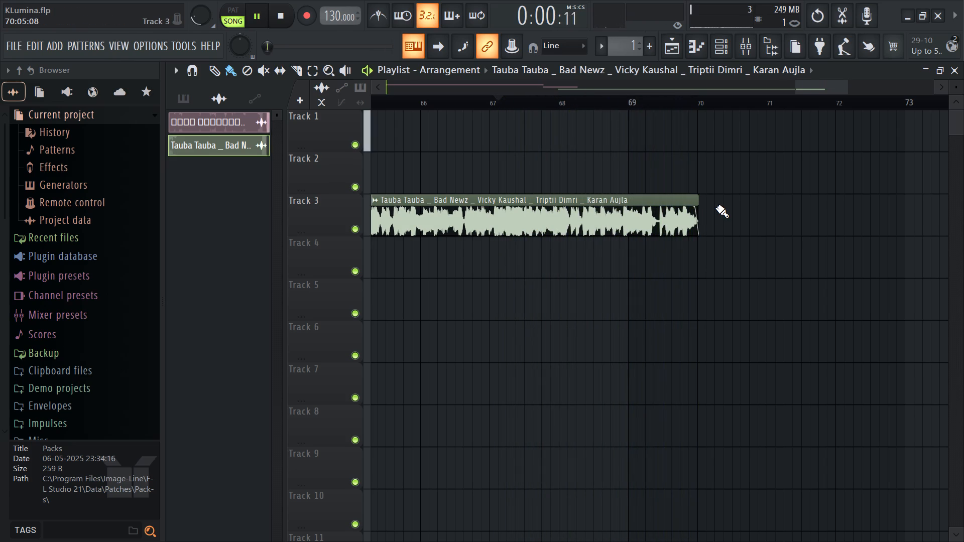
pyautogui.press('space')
# Trim the Tauba Tauba clip's end to just before bar 70 and play its ending from about bar 69.
pyautogui.keyDown('ctrl'); pyautogui.scroll(11, 692, 212); pyautogui.keyUp('ctrl')
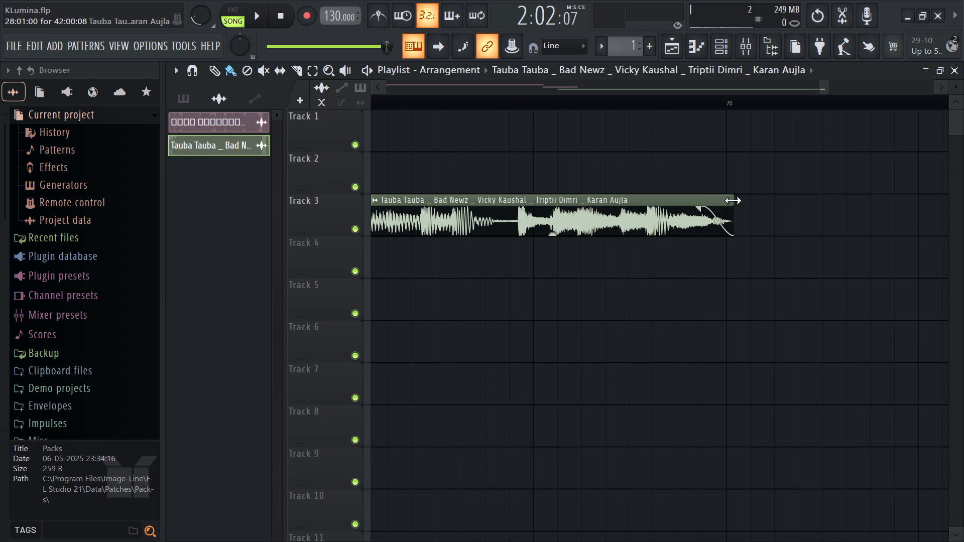
pyautogui.moveTo(733, 200); pyautogui.dragTo(718, 210)
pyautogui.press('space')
pyautogui.click(437, 97)
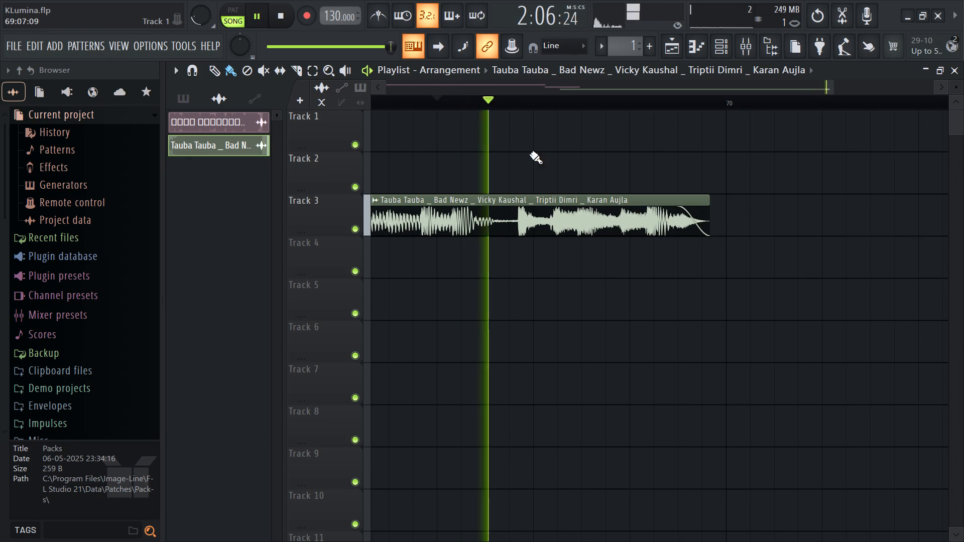
pyautogui.keyDown('ctrl'); pyautogui.scroll(-6, 595, 226); pyautogui.keyUp('ctrl')
pyautogui.keyDown('ctrl'); pyautogui.scroll(-4, 622, 262); pyautogui.keyUp('ctrl')
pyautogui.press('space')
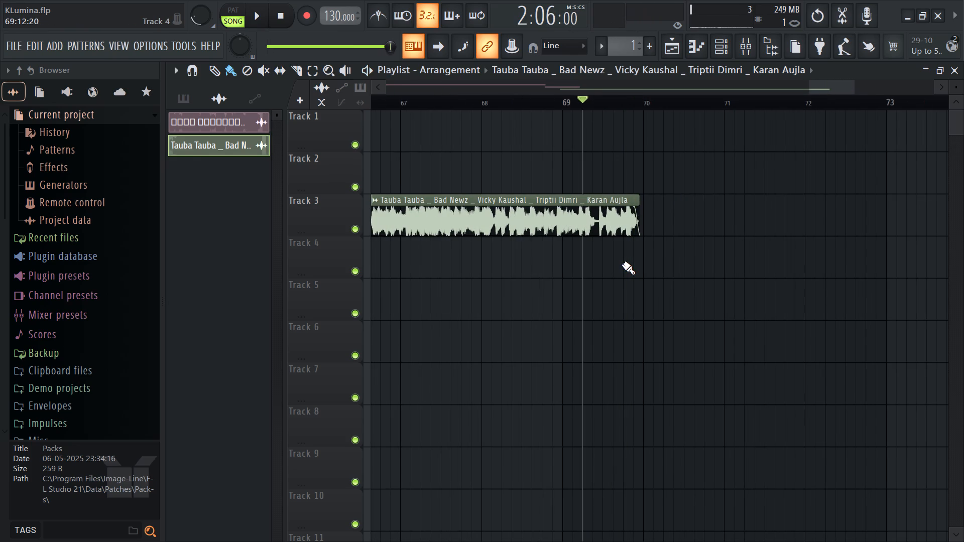
# Switch to YouTube in Chrome and search for "high rated gabru".
pyautogui.hotkey('alt', 'Tab')
pyautogui.hotkey('alt', 'Tab')
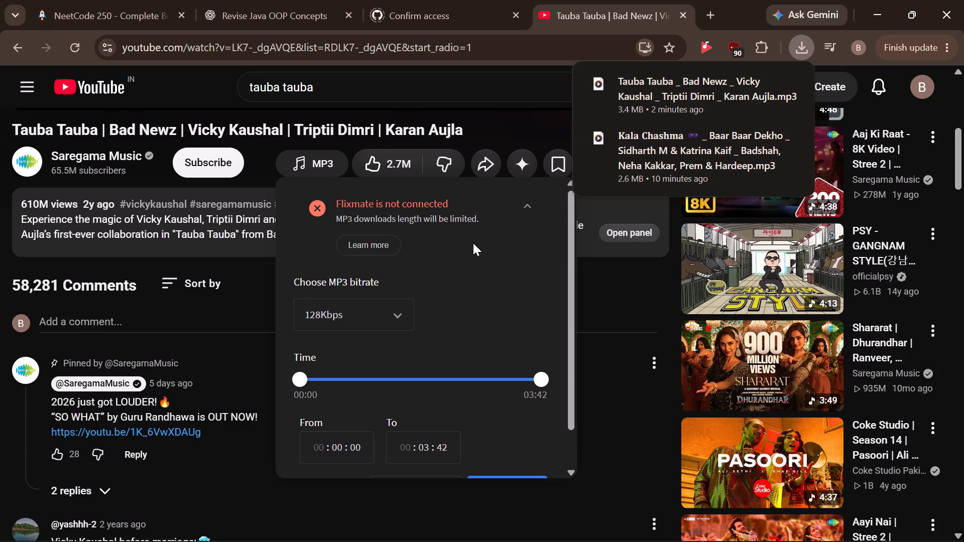
pyautogui.click(597, 326)
pyautogui.scroll(5, 674, 381)
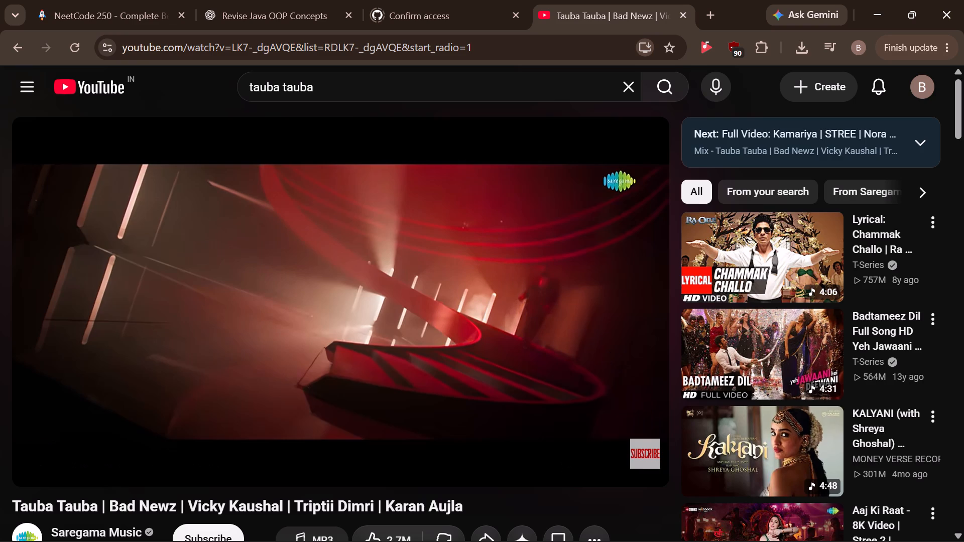
pyautogui.moveTo(343, 83); pyautogui.dragTo(152, 89)
pyautogui.press('BackSpace')
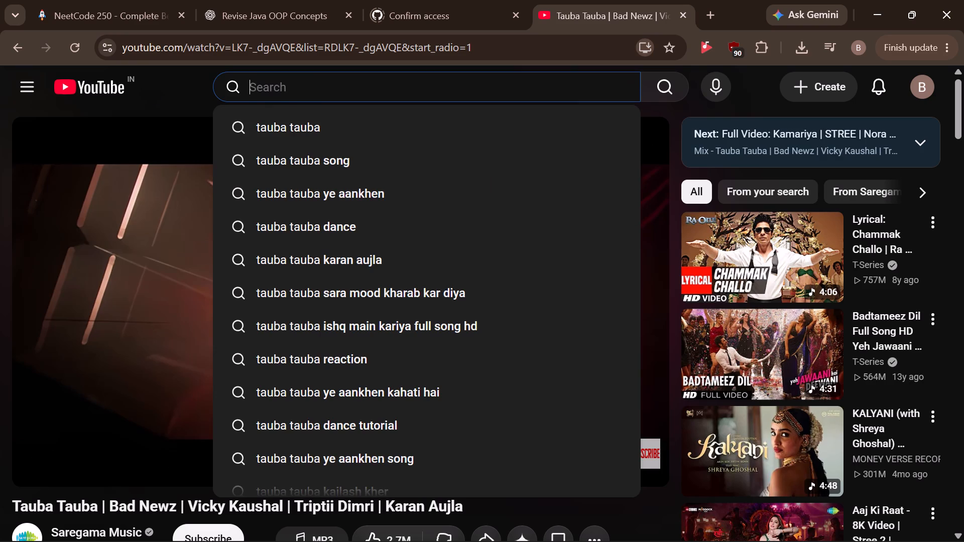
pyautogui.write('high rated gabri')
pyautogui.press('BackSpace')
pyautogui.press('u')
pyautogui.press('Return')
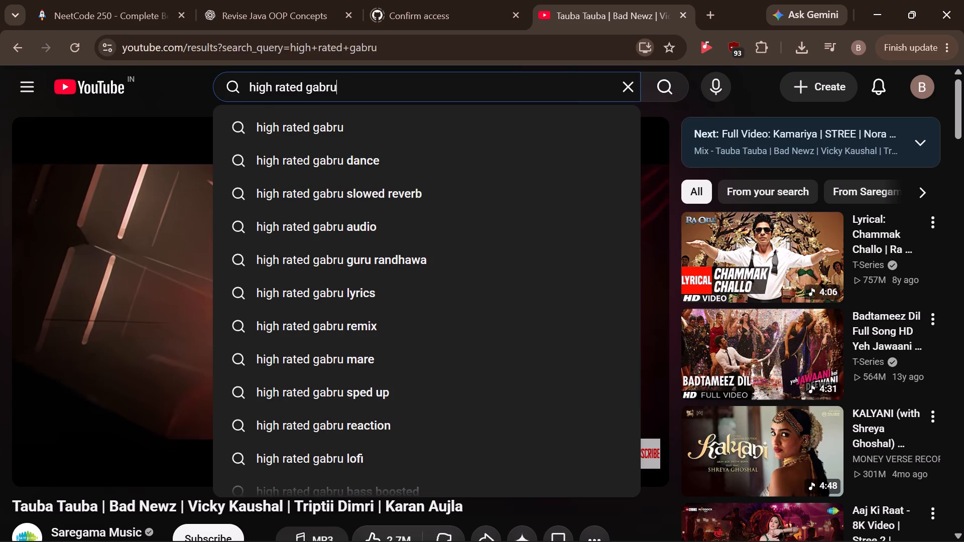
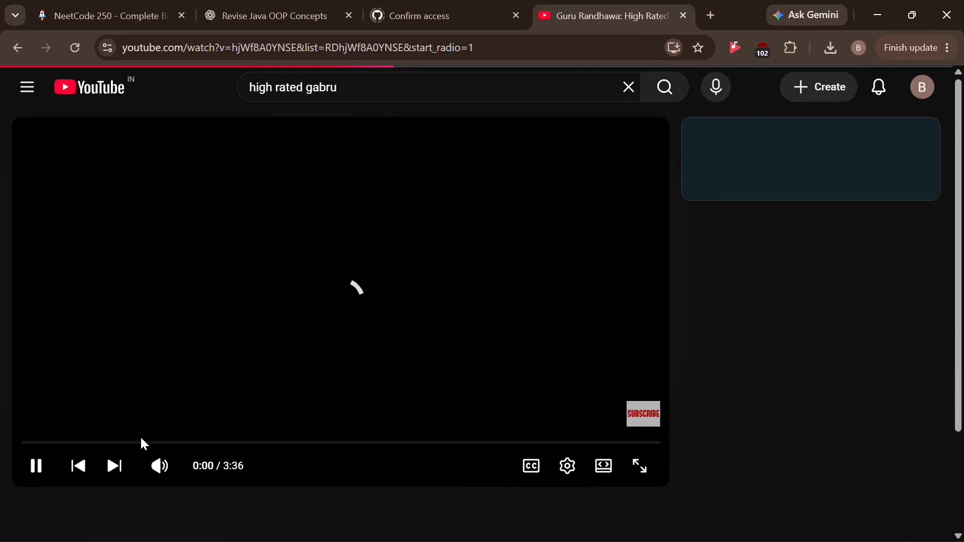
# Preview the High Rated Gabru official video on YouTube, skipping to about 0:18 and further past the intro.
pyautogui.click(140, 442)
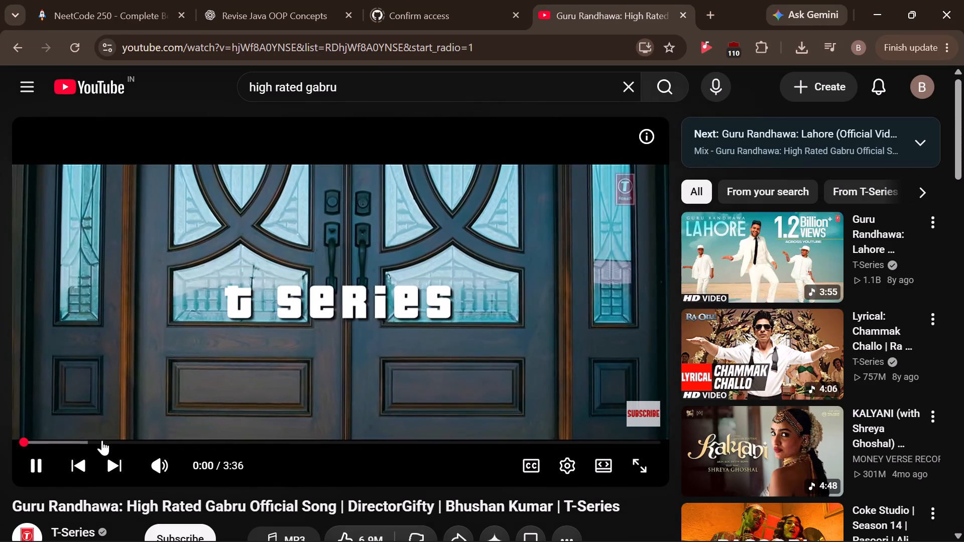
pyautogui.click(77, 436)
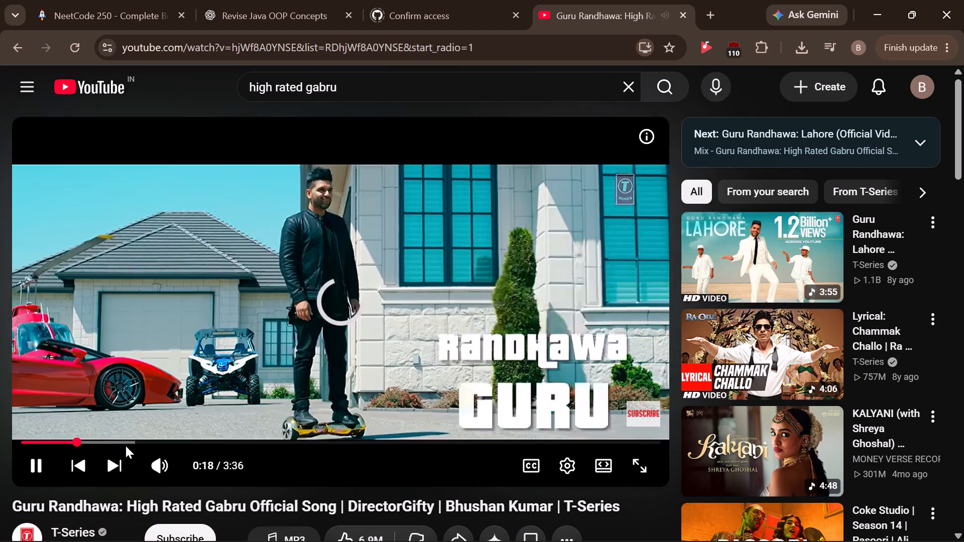
pyautogui.click(134, 442)
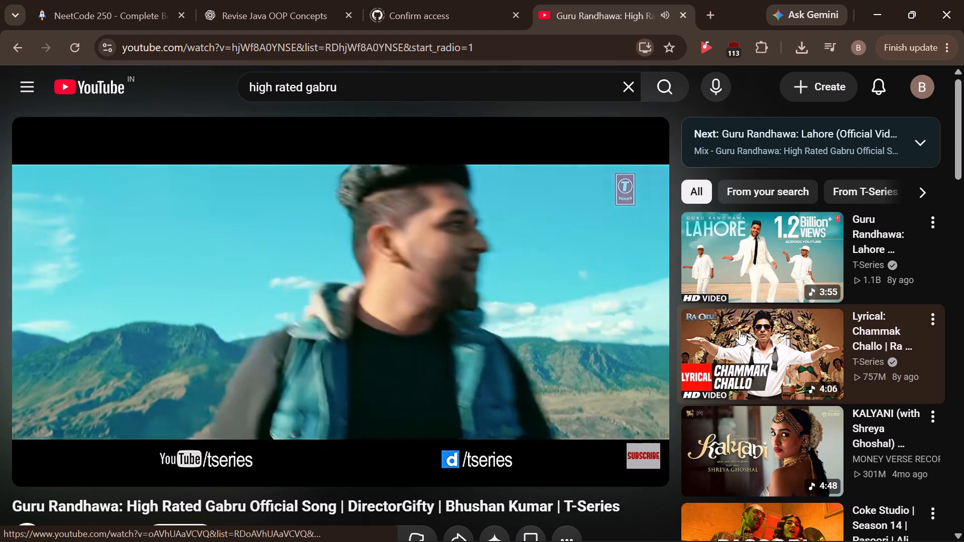
# Pause the High Rated Gabru video and search YouTube for suit suit.
pyautogui.click(506, 305)
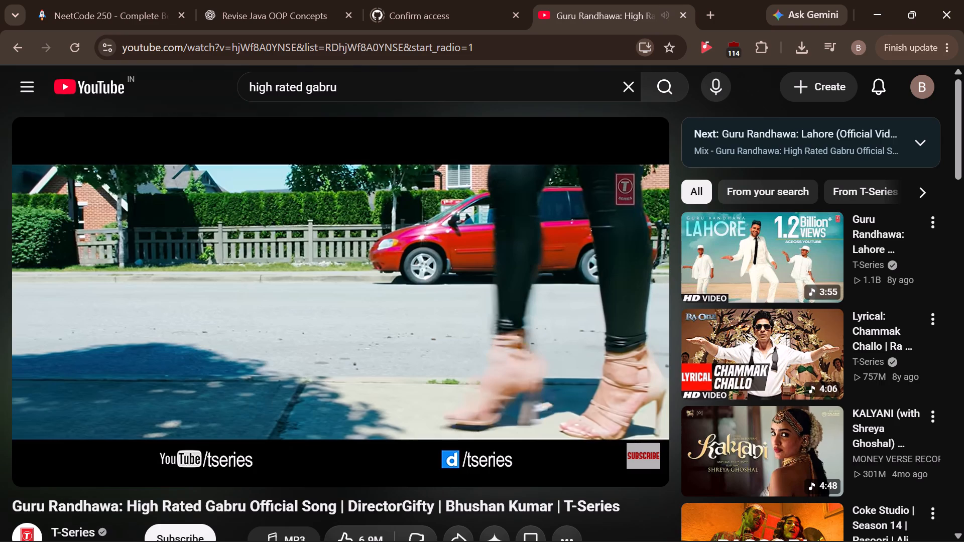
pyautogui.moveTo(343, 96); pyautogui.dragTo(246, 83)
pyautogui.press('BackSpace')
pyautogui.press('BackSpace')
pyautogui.press('BackSpace')
pyautogui.press('BackSpace')
pyautogui.press('BackSpace')
pyautogui.press('BackSpace')
pyautogui.press('BackSpace')
pyautogui.press('BackSpace')
pyautogui.press('BackSpace')
pyautogui.press('BackSpace')
pyautogui.press('BackSpace')
pyautogui.press('BackSpace')
pyautogui.press('BackSpace')
pyautogui.press('BackSpace')
pyautogui.press('BackSpace')
pyautogui.press('BackSpace')
pyautogui.press('BackSpace')
pyautogui.press('BackSpace')
pyautogui.press('BackSpace')
pyautogui.press('BackSpace')
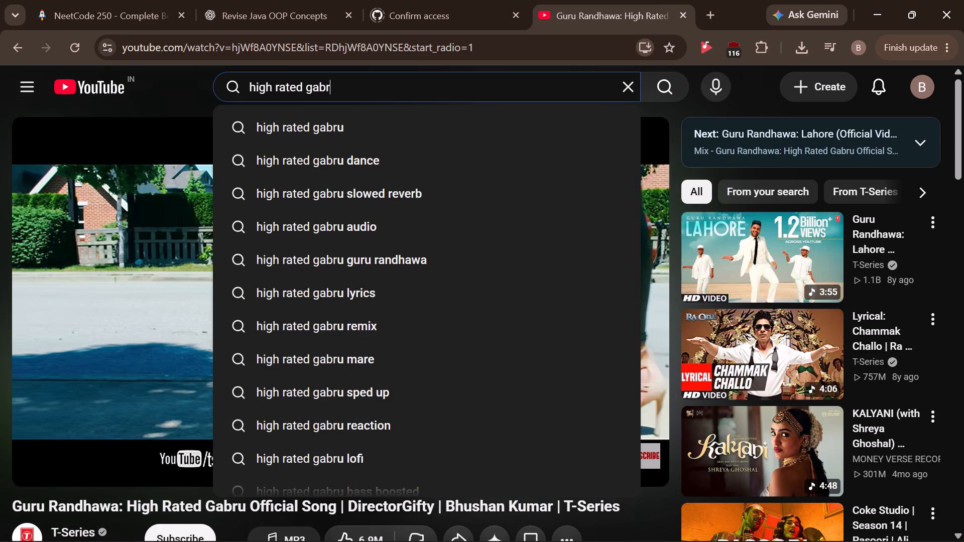
pyautogui.write('suit suit')
pyautogui.press('Return')
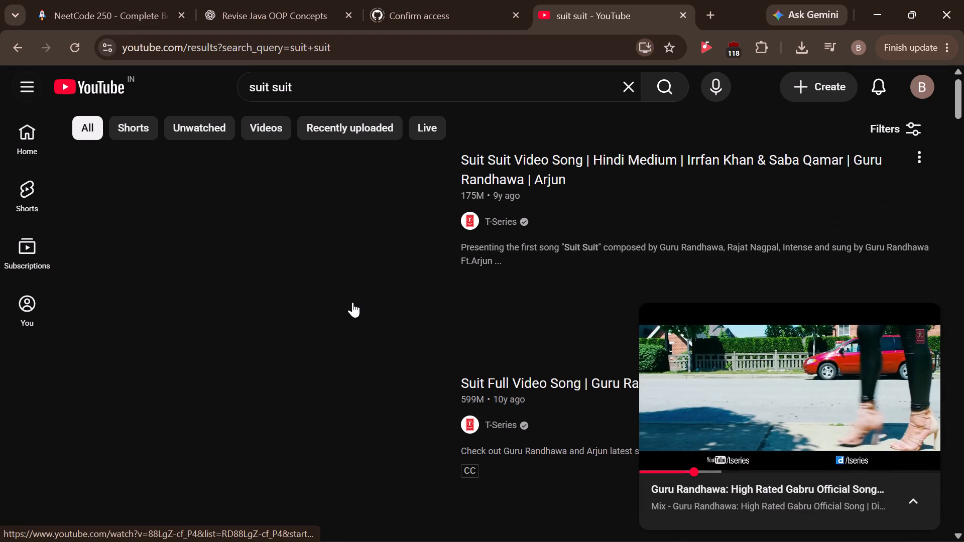
# Open the Hindi Medium Suit Suit video and preview it at several points up to about 0:57, then pause it.
pyautogui.click(303, 285)
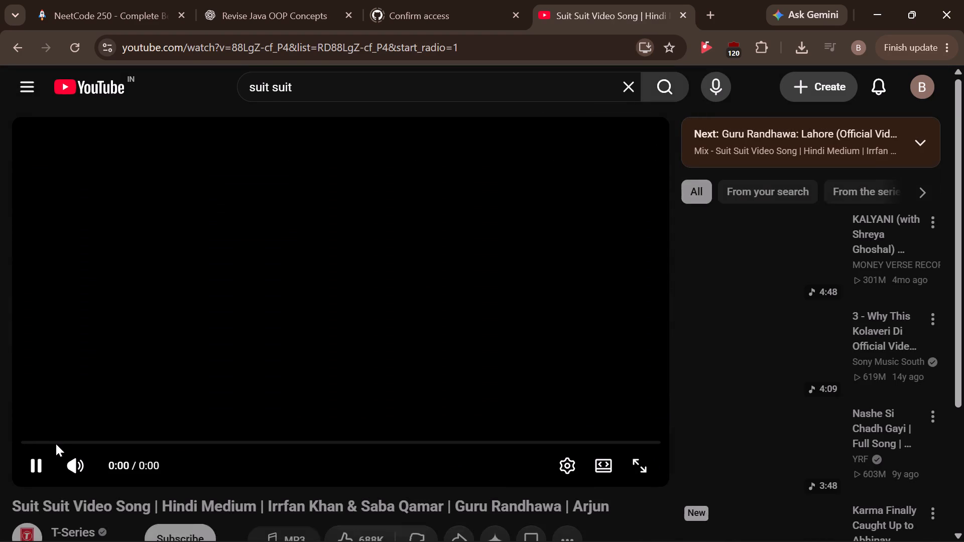
pyautogui.click(59, 439)
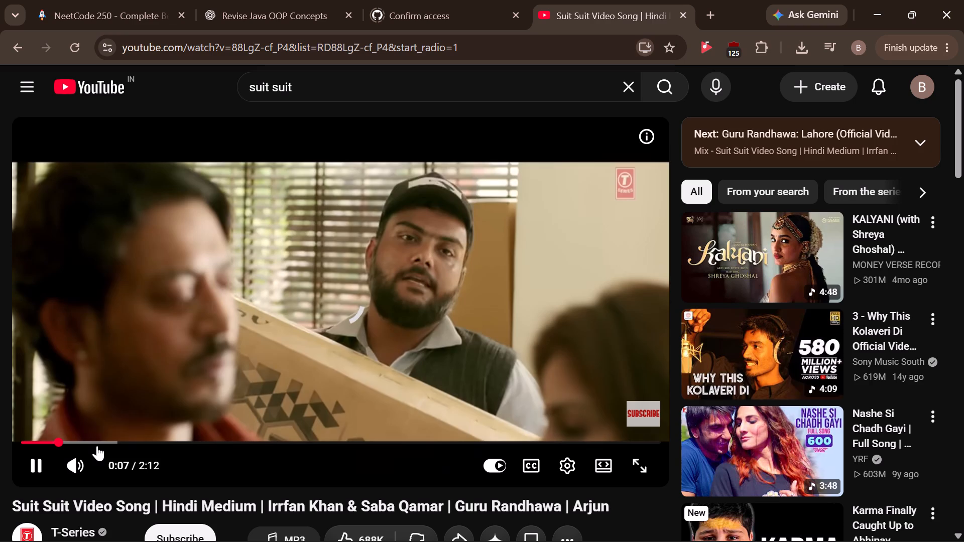
pyautogui.click(155, 441)
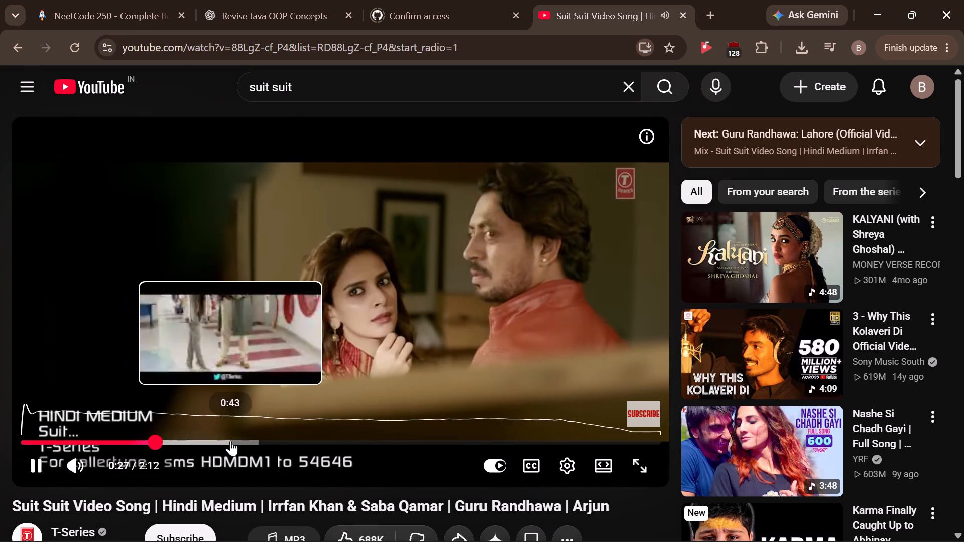
pyautogui.click(230, 441)
pyautogui.click(287, 443)
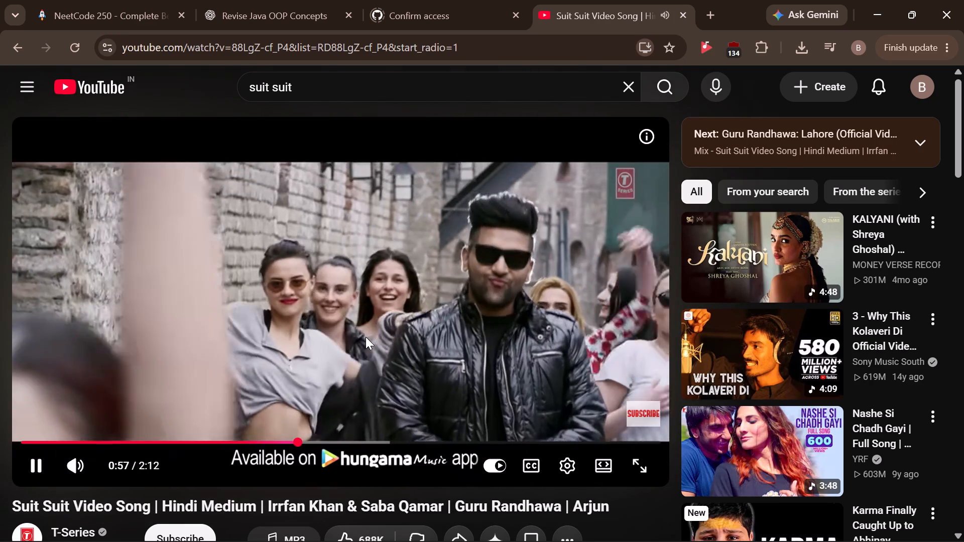
pyautogui.click(366, 337)
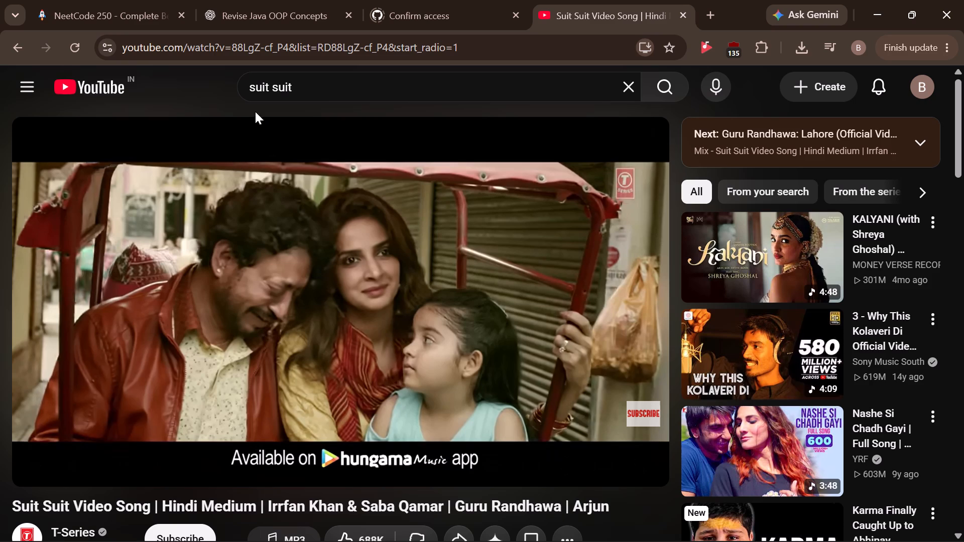
# Search YouTube for born to shine, open Diljit Dosanjh's official video and preview it near 0:24 and 1:19.
pyautogui.moveTo(306, 88); pyautogui.dragTo(220, 84)
pyautogui.press('BackSpace')
pyautogui.press('BackSpace')
pyautogui.write('born to shine')
pyautogui.press('Return')
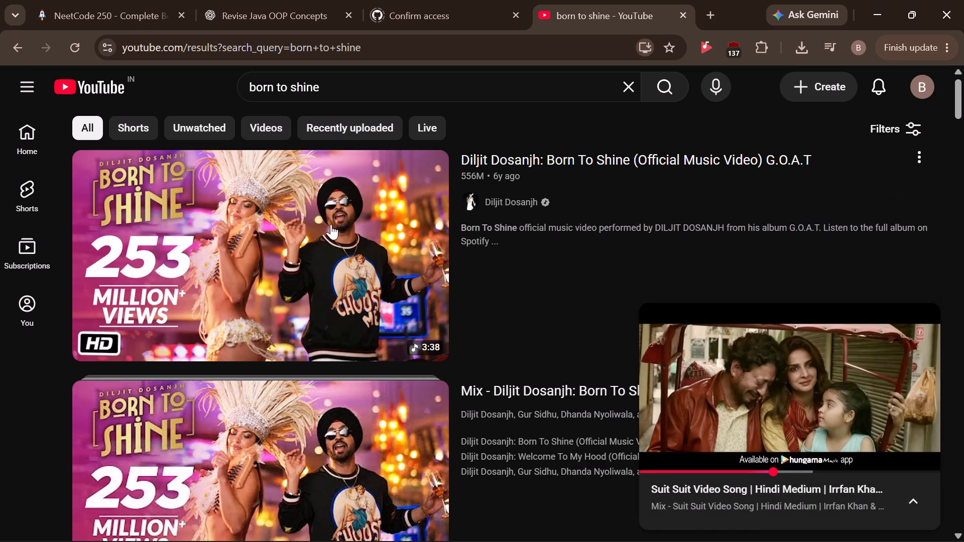
pyautogui.click(304, 222)
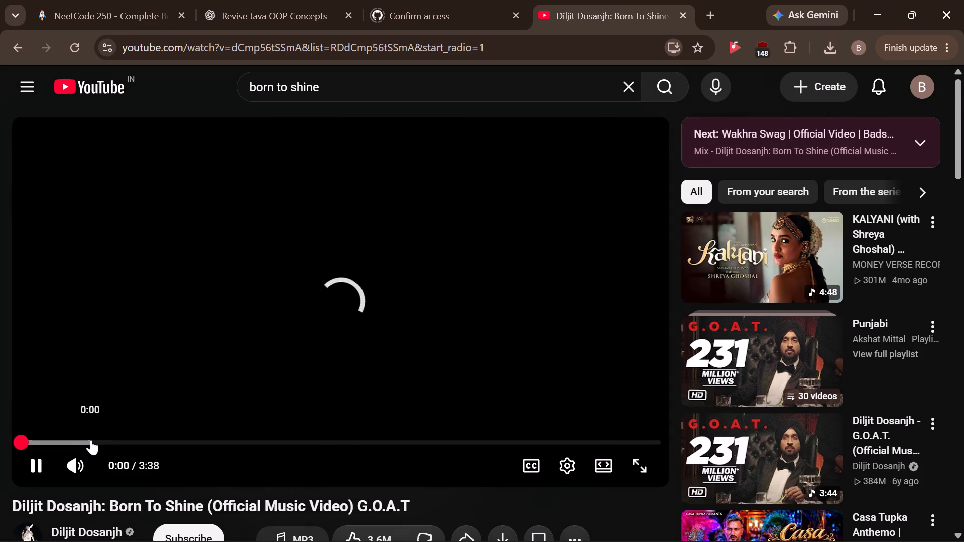
pyautogui.click(91, 439)
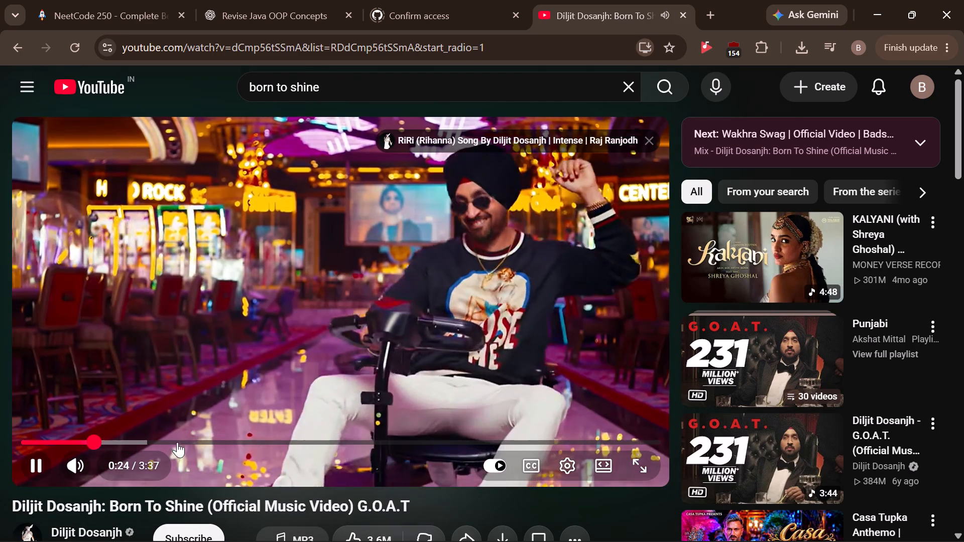
pyautogui.click(251, 441)
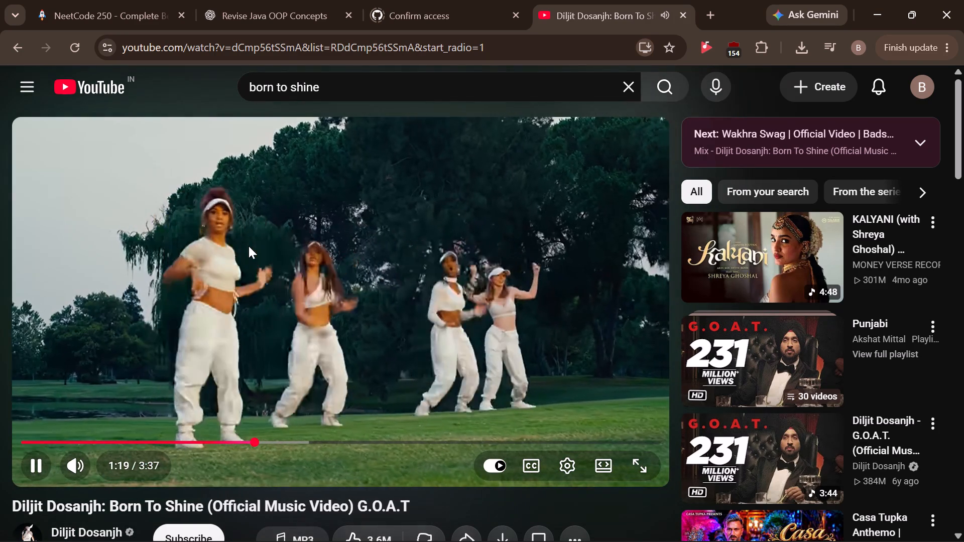
pyautogui.click(249, 246)
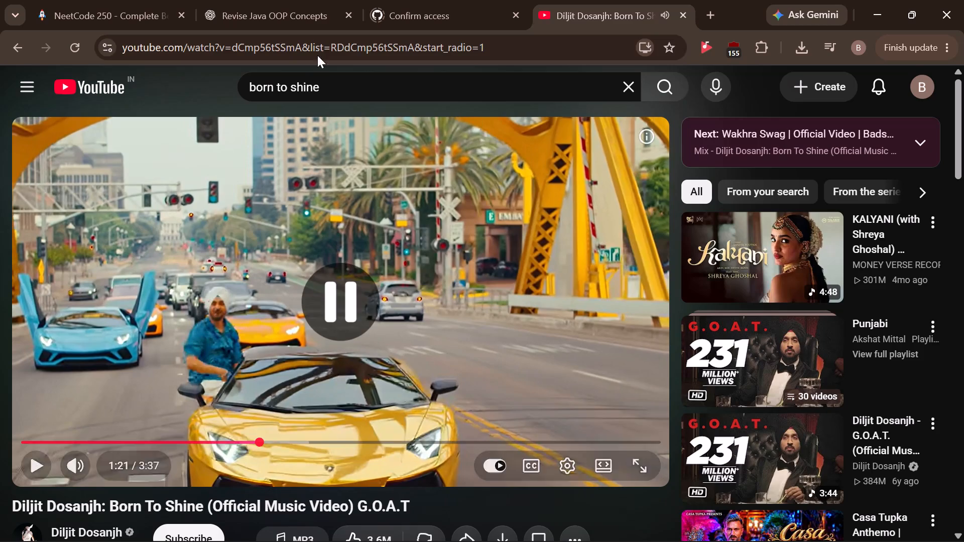
# Search YouTube for jhoome jo pathaan and open the YRF Jhoome Jo Pathaan song video.
pyautogui.moveTo(327, 87); pyautogui.dragTo(252, 93)
pyautogui.press('BackSpace')
pyautogui.press('BackSpace')
pyautogui.press('BackSpace')
pyautogui.write('jhoome jo pathaa')
pyautogui.press('n')
pyautogui.press('Return')
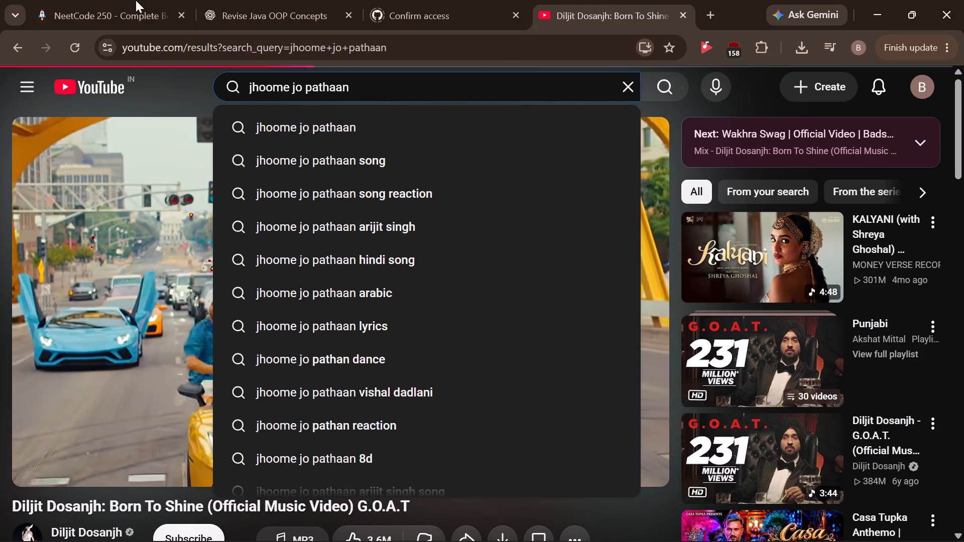
pyautogui.click(331, 278)
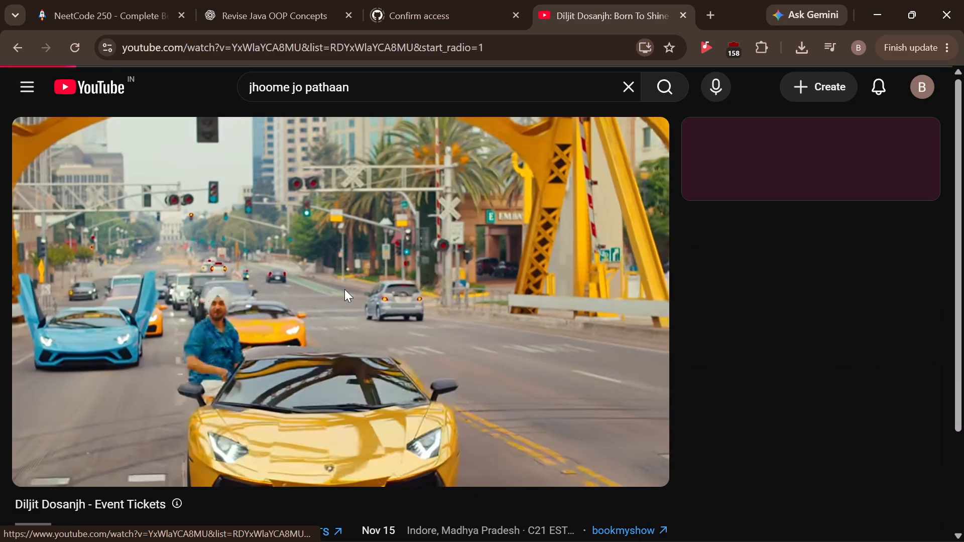
# Download the full Jhoome Jo Pathaan song as a 128Kbps MP3, pausing the video in the meantime.
pyautogui.scroll(-2, 407, 400)
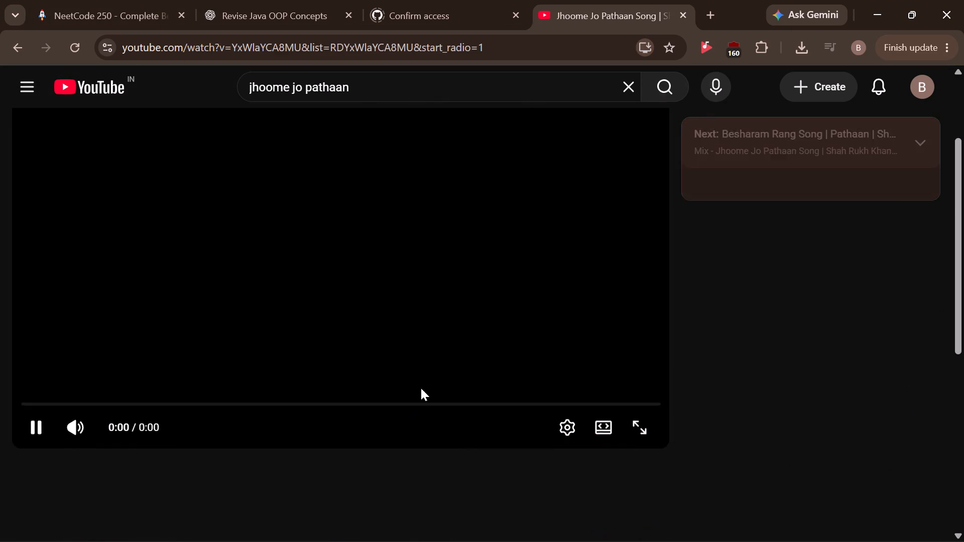
pyautogui.scroll(-1, 400, 367)
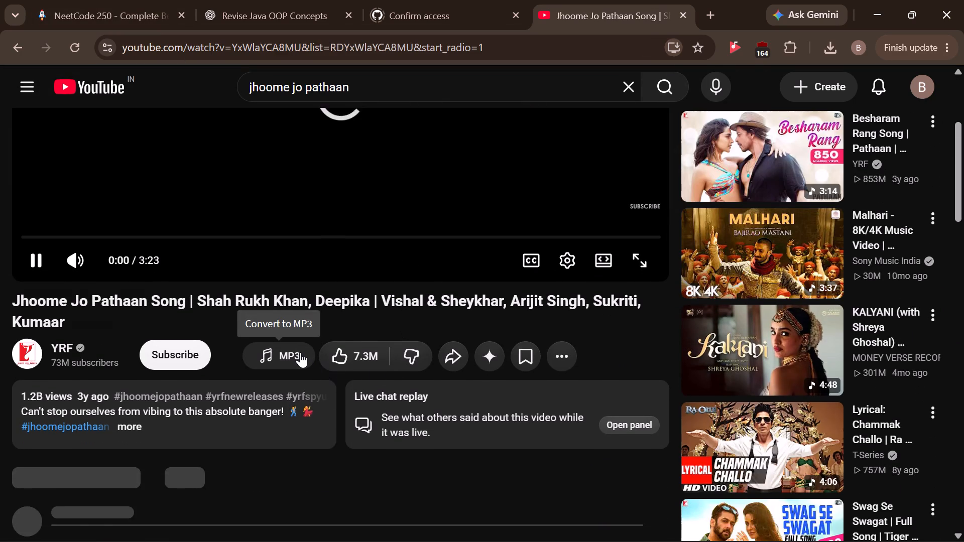
pyautogui.scroll(-1, 305, 358)
pyautogui.click(281, 275)
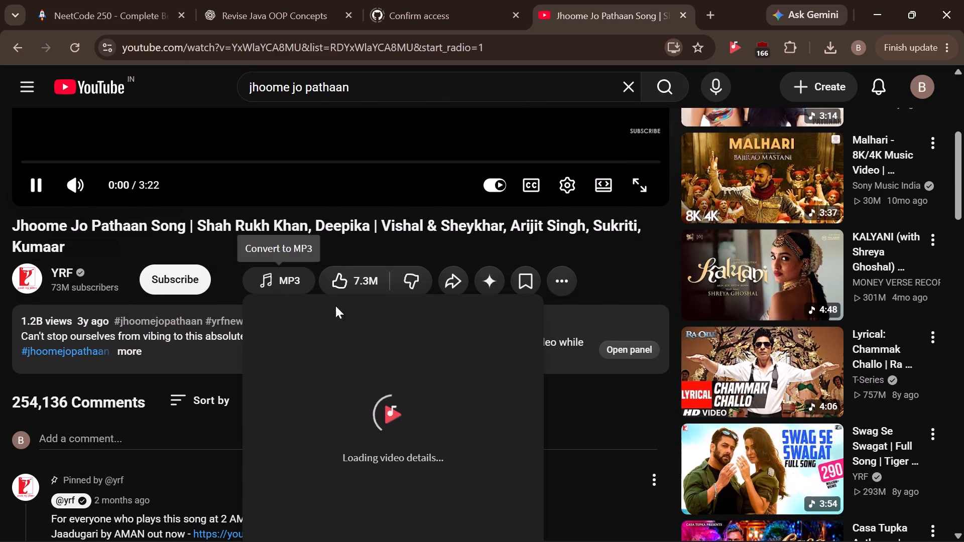
pyautogui.scroll(-1, 577, 385)
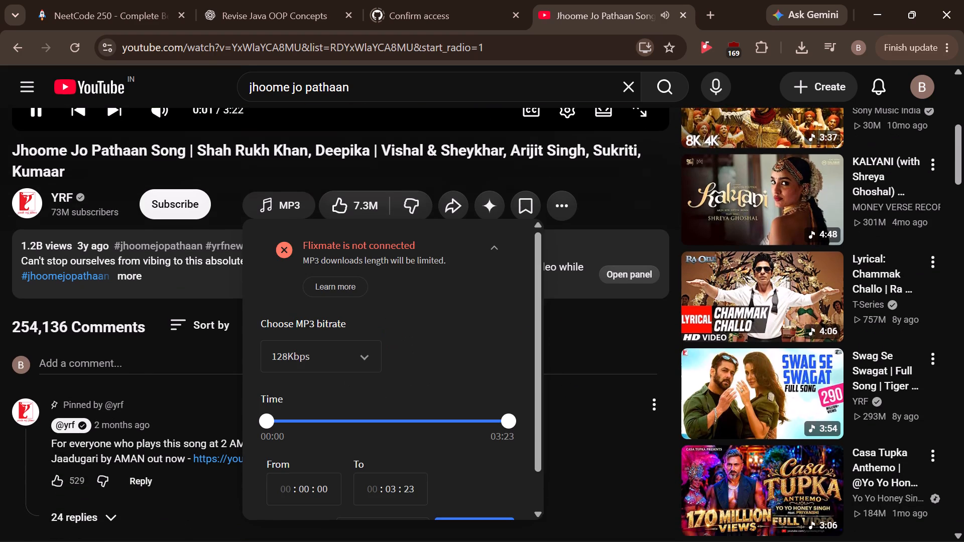
pyautogui.scroll(-2, 381, 384)
pyautogui.click(460, 476)
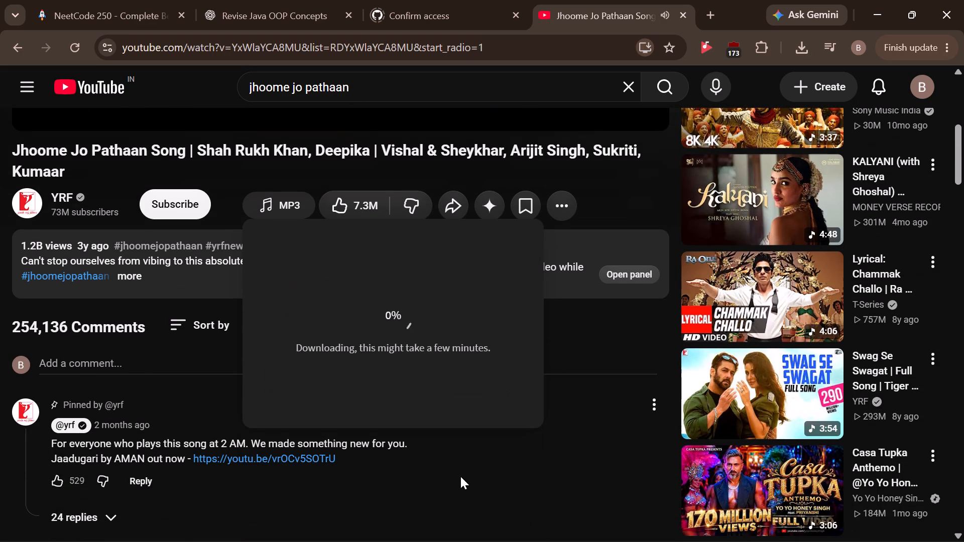
pyautogui.scroll(4, 581, 414)
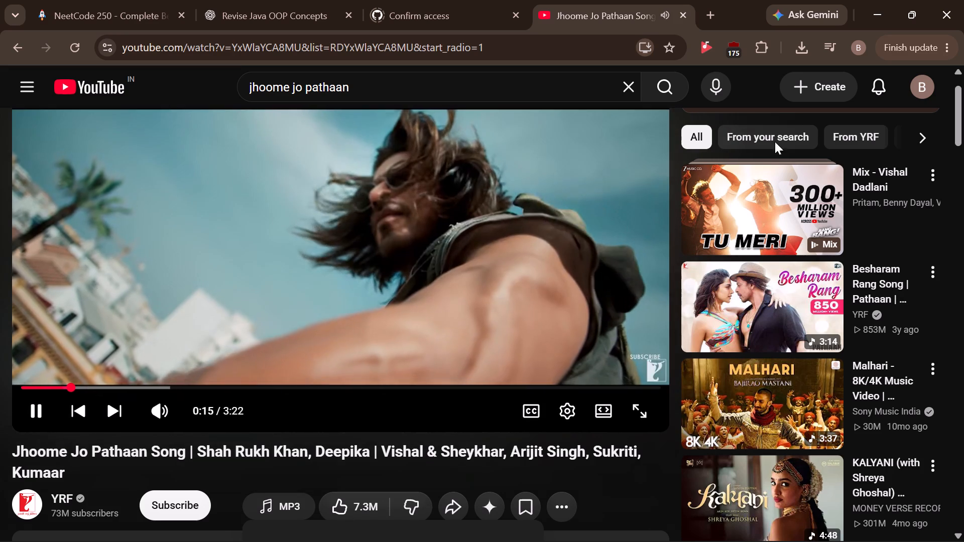
pyautogui.click(464, 188)
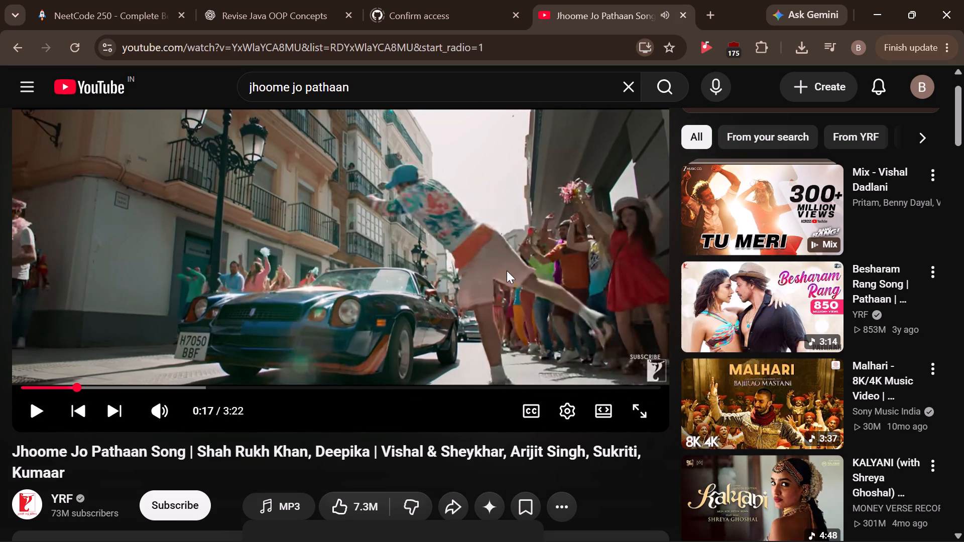
pyautogui.scroll(-2, 500, 322)
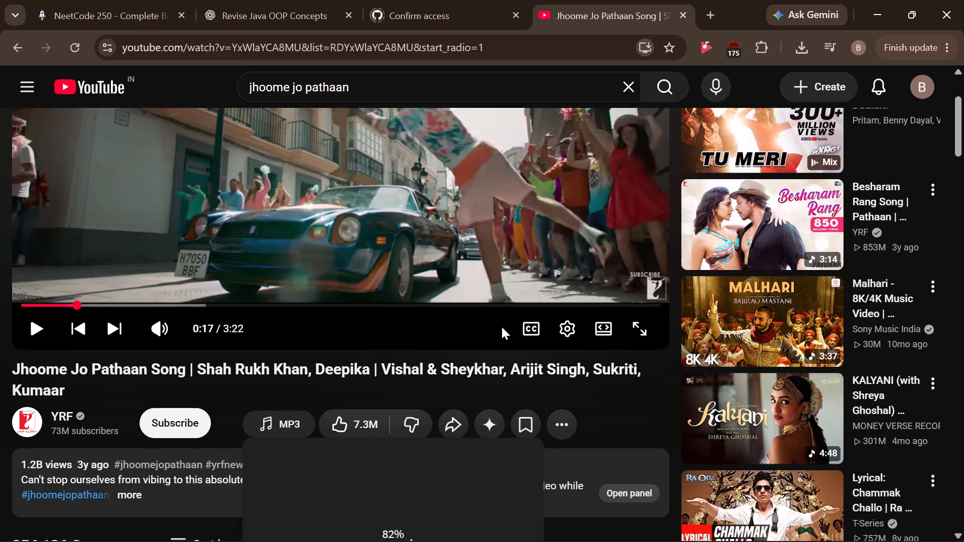
pyautogui.scroll(-2, 502, 327)
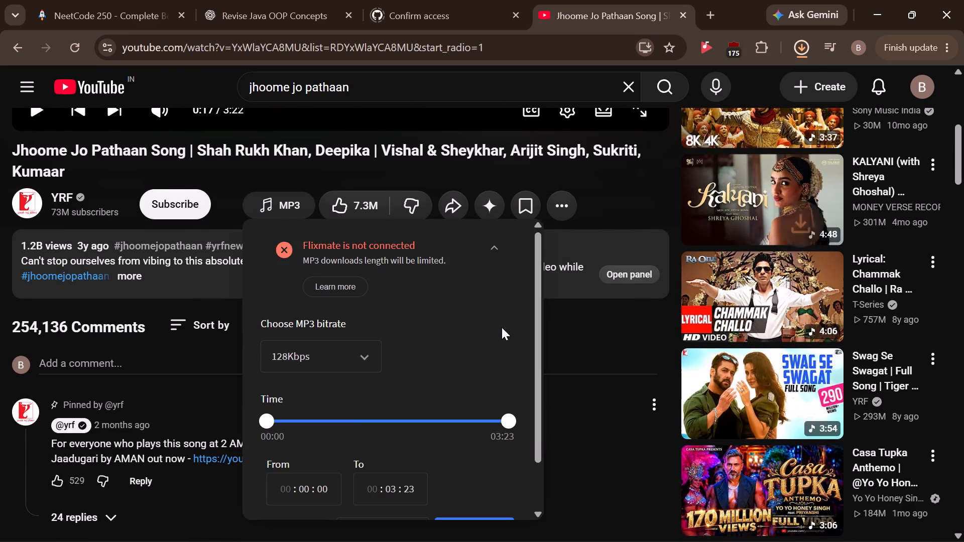
# Switch to FL Studio, import the Jhoome Jo Pathaan file from Downloads and place it on Track 4 from about bar 69.
pyautogui.hotkey('alt', 'Tab')
pyautogui.hotkey('alt', 'Tab')
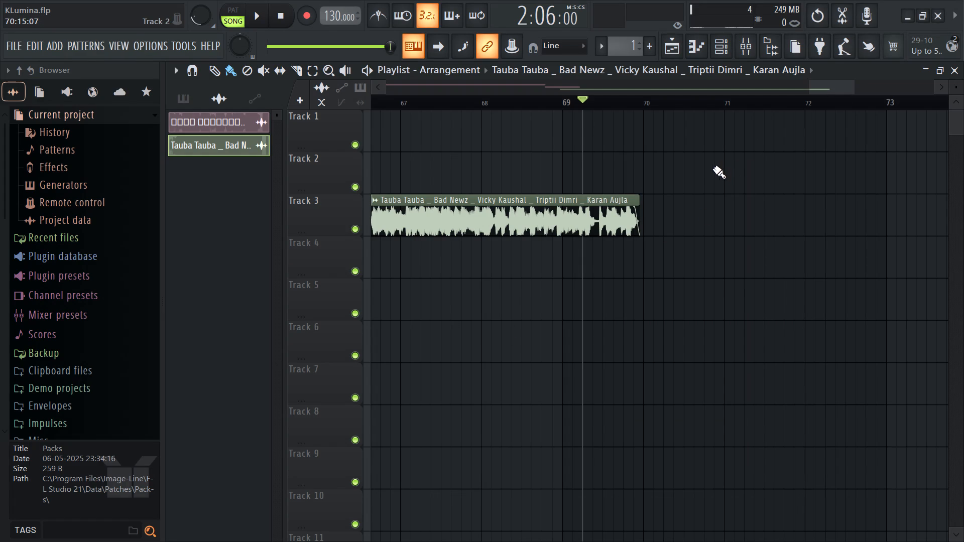
pyautogui.hotkey('alt', 'Tab')
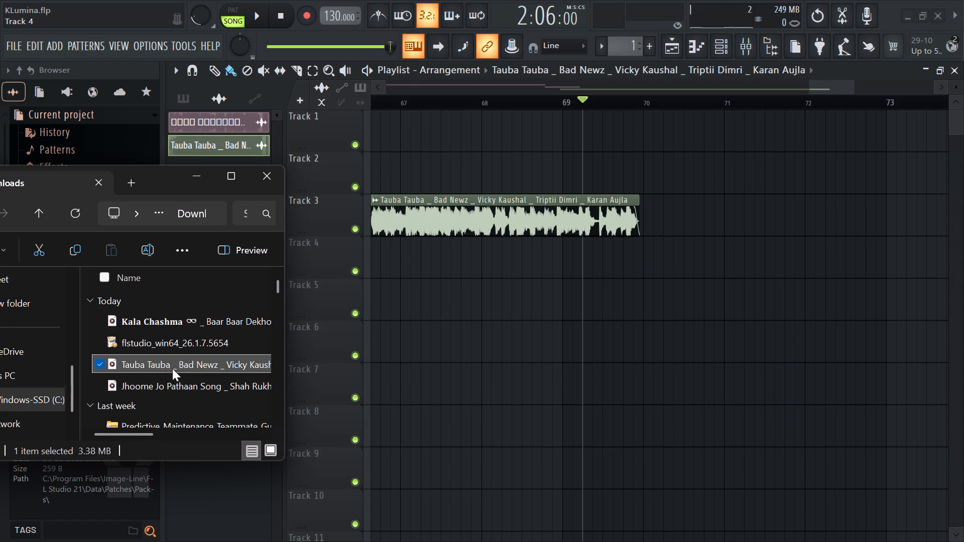
pyautogui.moveTo(166, 384); pyautogui.dragTo(230, 501)
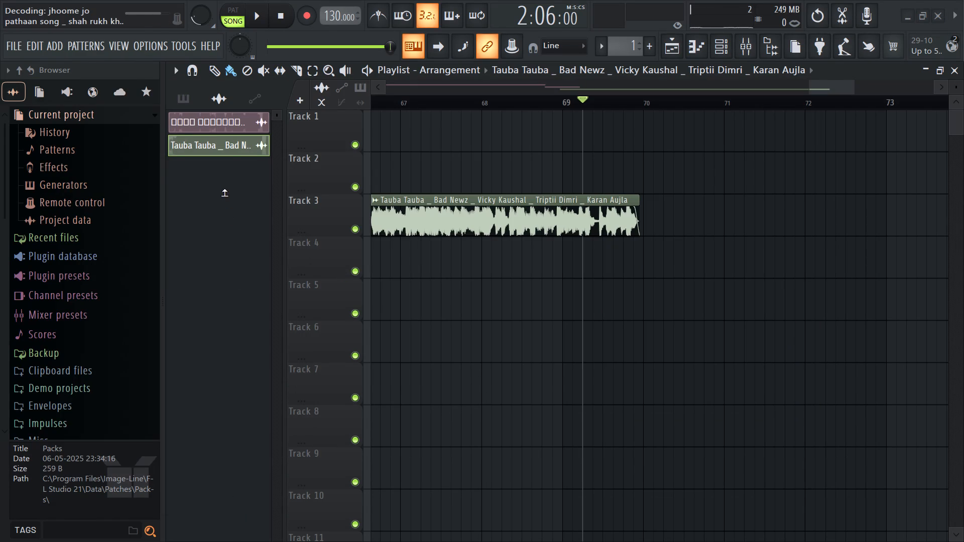
pyautogui.moveTo(210, 172); pyautogui.dragTo(615, 263)
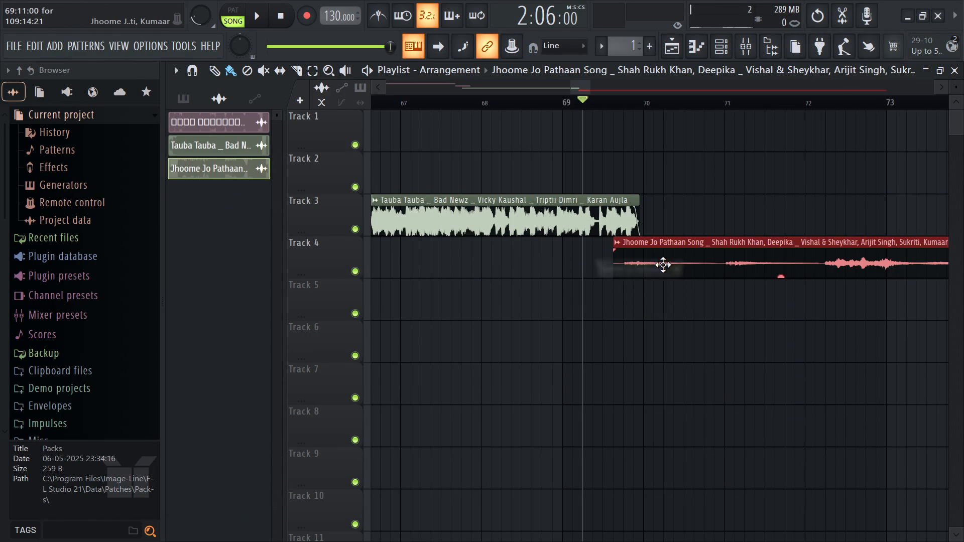
# Move the Jhoome Jo Pathaan clip on Track 4 earlier to about bar 67 and on to bar 61, playing the transition each time.
pyautogui.moveTo(727, 252); pyautogui.dragTo(510, 274)
pyautogui.press('space')
pyautogui.keyDown('ctrl'); pyautogui.scroll(-11, 510, 274); pyautogui.keyUp('ctrl')
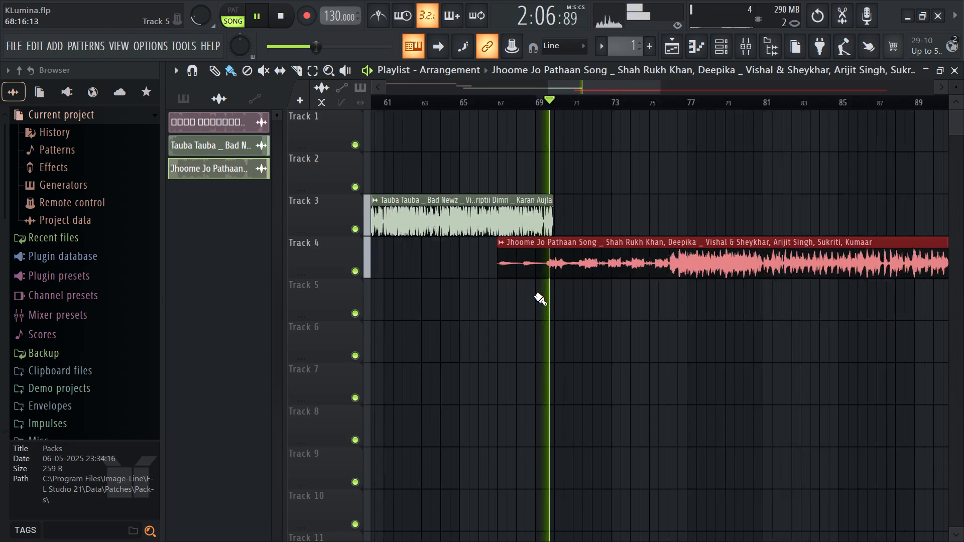
pyautogui.keyDown('ctrl'); pyautogui.scroll(-1, 534, 295); pyautogui.keyUp('ctrl')
pyautogui.press('space')
pyautogui.moveTo(597, 268); pyautogui.dragTo(520, 281)
pyautogui.press('space')
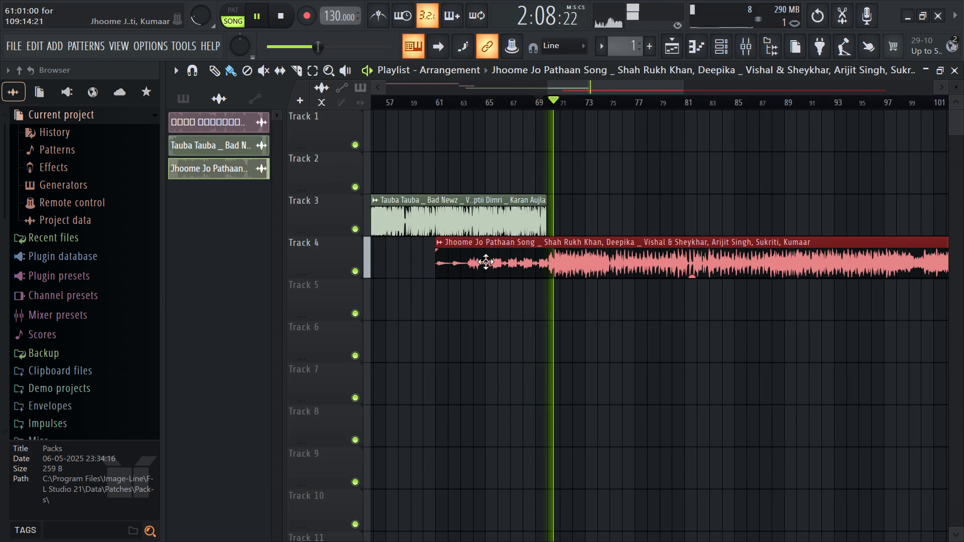
pyautogui.press('space')
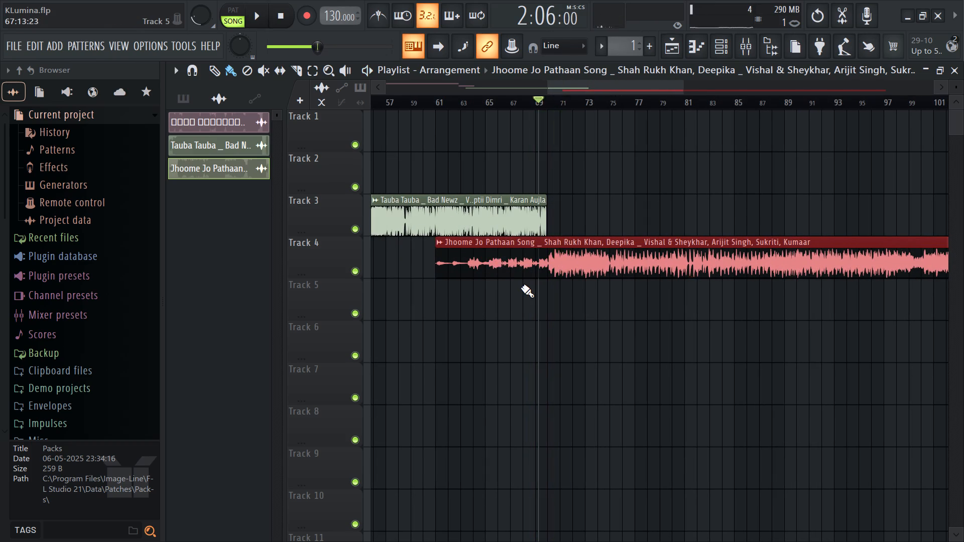
# Fine-tune the Jhoome Jo Pathaan clip's start within bar 60 so its loud section begins where Tauba Tauba ends, playing the transition between nudges.
pyautogui.keyDown('ctrl'); pyautogui.scroll(6, 521, 287); pyautogui.keyUp('ctrl')
pyautogui.moveTo(620, 261); pyautogui.dragTo(612, 263)
pyautogui.press('space')
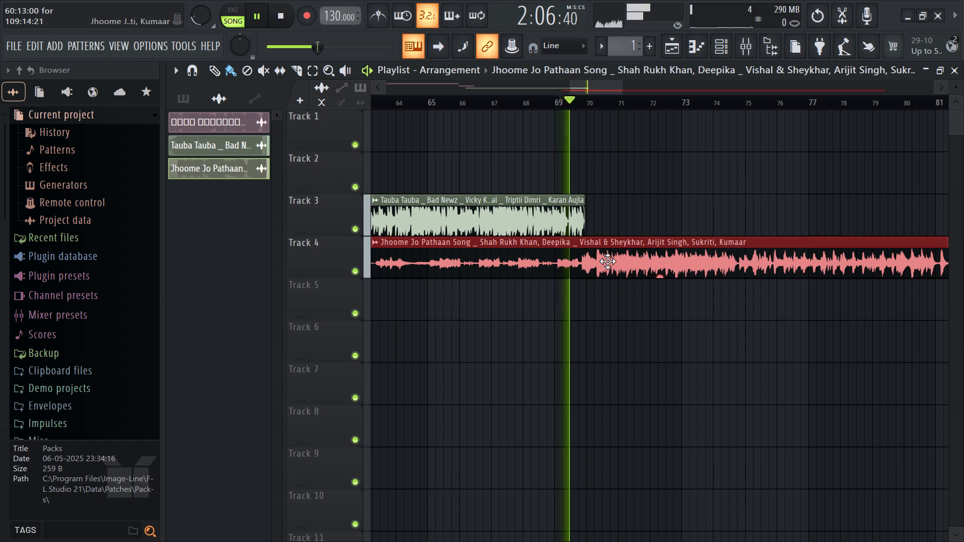
pyautogui.press('space')
pyautogui.moveTo(619, 269); pyautogui.dragTo(604, 273)
pyautogui.press('space')
pyautogui.keyDown('ctrl'); pyautogui.scroll(7, 596, 267); pyautogui.keyUp('ctrl')
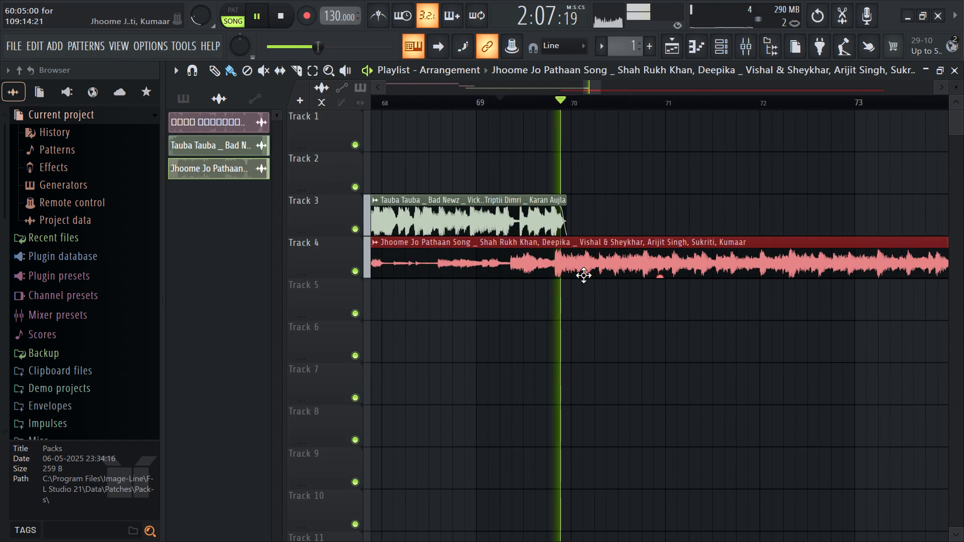
pyautogui.moveTo(525, 274); pyautogui.dragTo(538, 273)
pyautogui.press('space')
pyautogui.press('space')
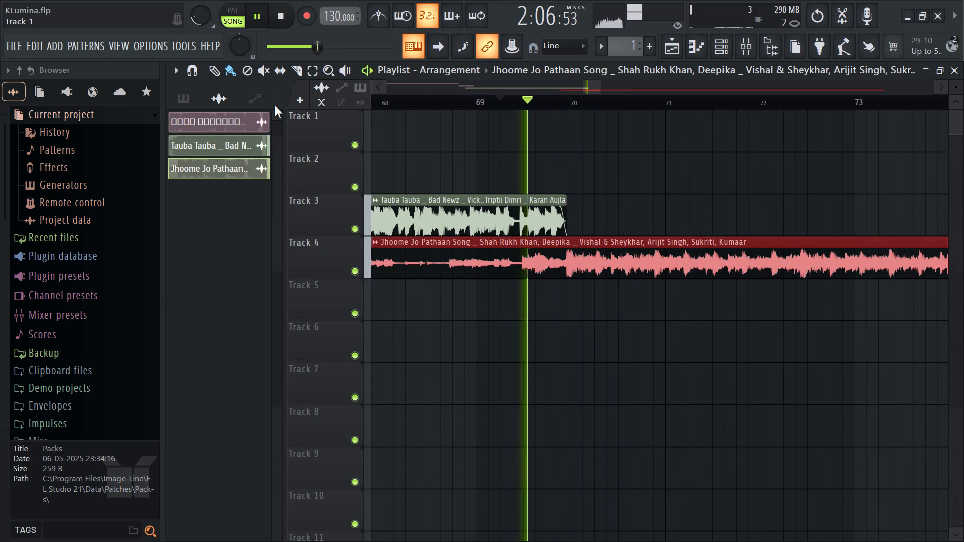
# Reset the main volume while the mix plays.
pyautogui.rightClick(195, 19)
pyautogui.click(250, 28)
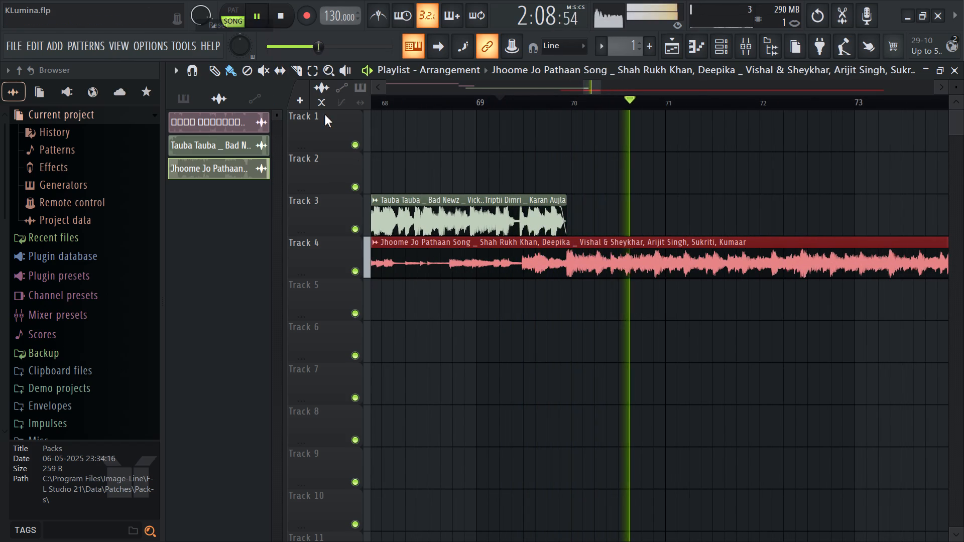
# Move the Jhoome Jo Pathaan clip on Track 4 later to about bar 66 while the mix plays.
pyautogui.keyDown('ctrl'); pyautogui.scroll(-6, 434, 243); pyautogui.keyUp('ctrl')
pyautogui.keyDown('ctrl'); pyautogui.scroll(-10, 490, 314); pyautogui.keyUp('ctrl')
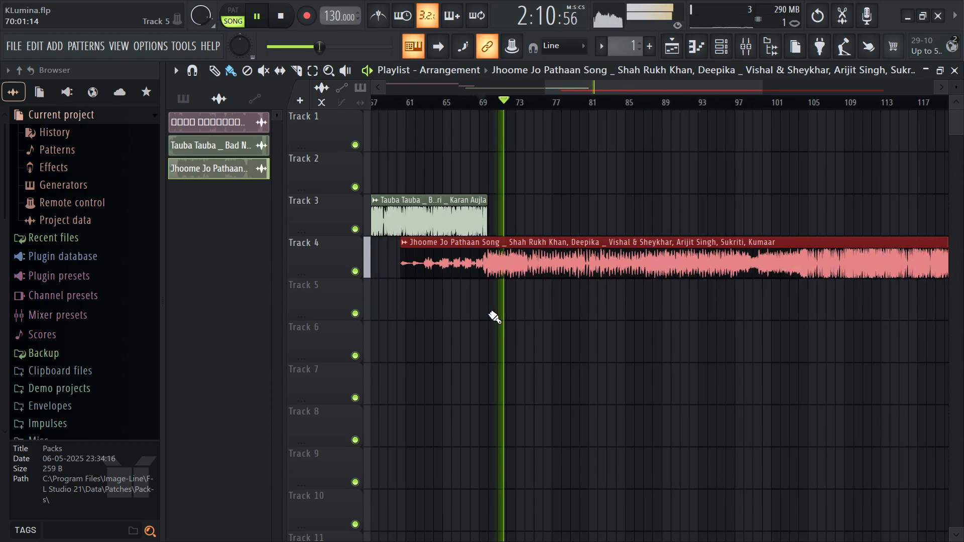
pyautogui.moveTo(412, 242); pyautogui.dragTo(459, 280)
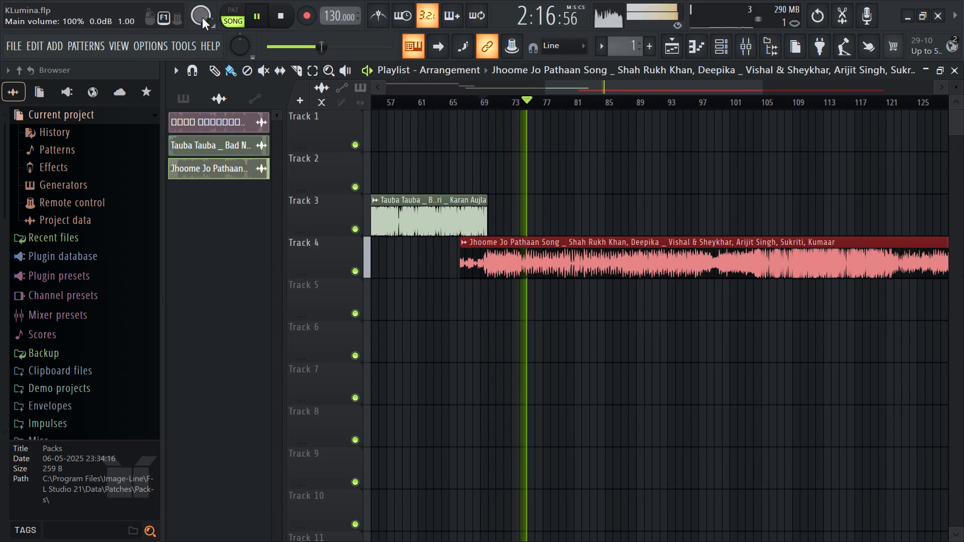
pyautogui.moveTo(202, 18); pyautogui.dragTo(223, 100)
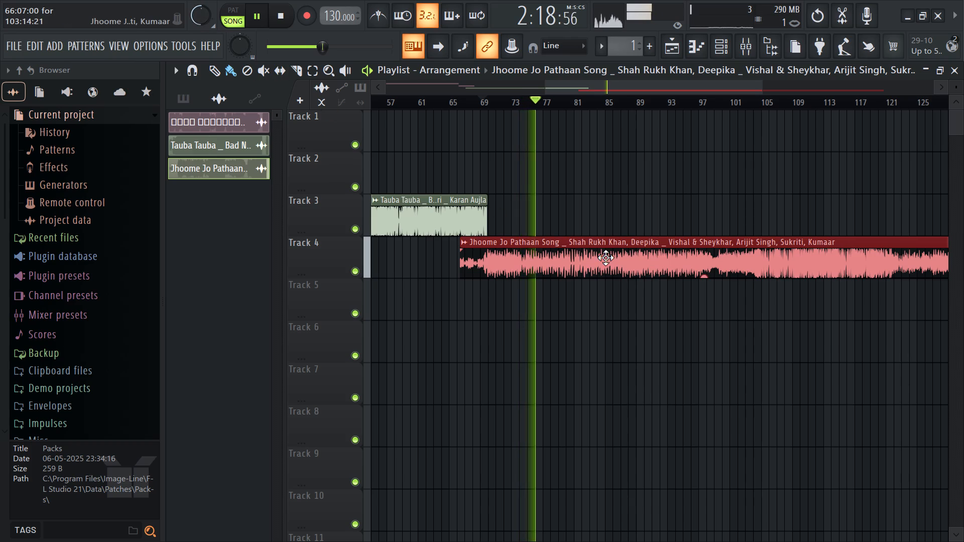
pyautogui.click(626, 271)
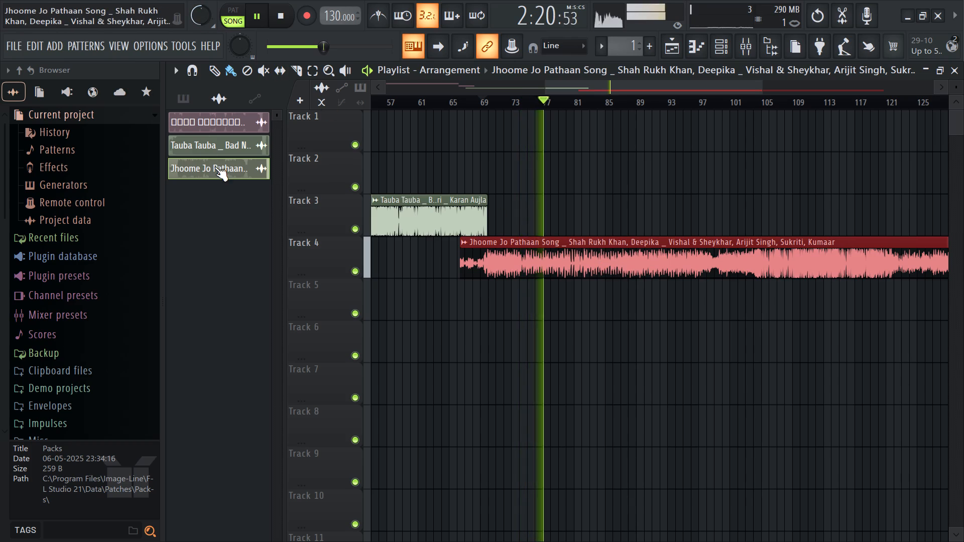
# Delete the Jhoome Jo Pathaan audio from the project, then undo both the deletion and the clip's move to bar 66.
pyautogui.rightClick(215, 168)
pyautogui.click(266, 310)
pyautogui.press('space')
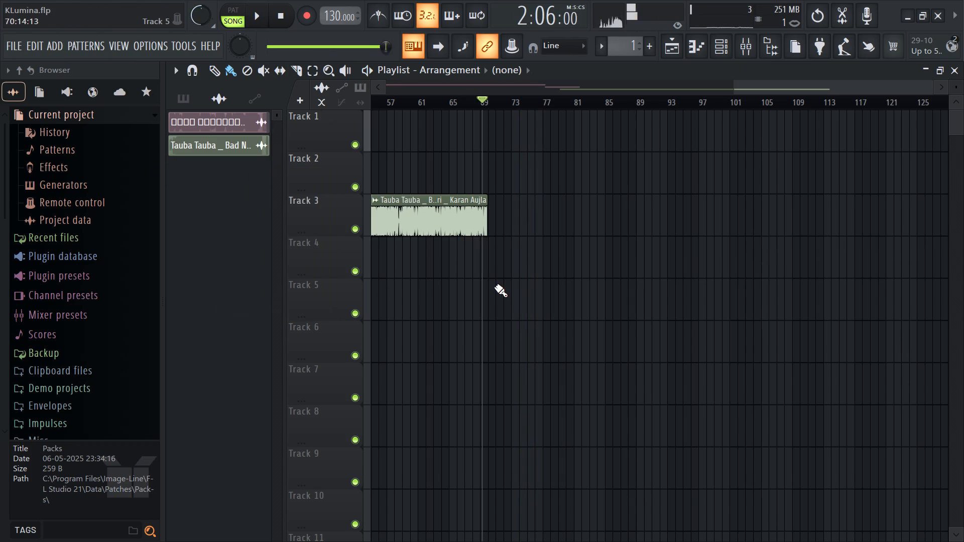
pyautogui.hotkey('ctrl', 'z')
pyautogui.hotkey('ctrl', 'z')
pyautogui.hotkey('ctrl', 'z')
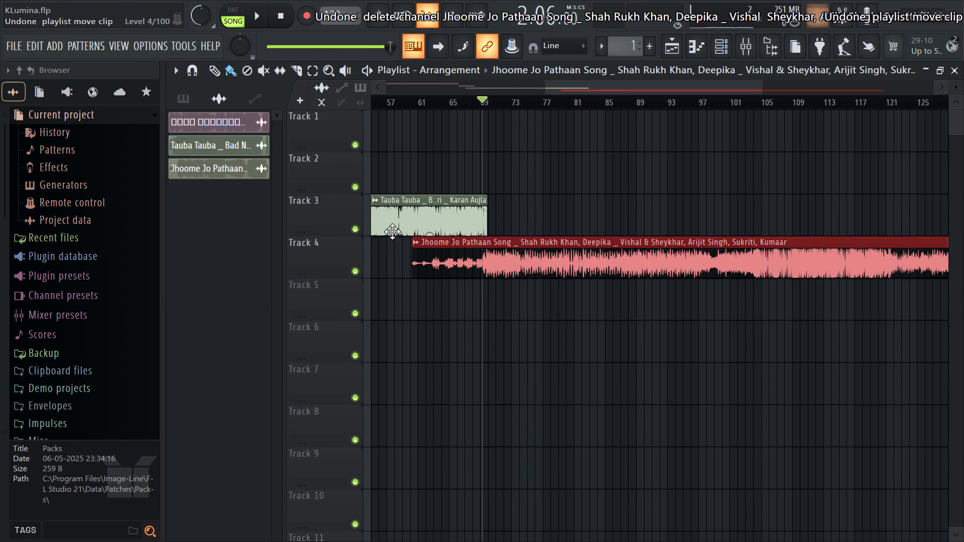
# Listen to the Jhoome Jo Pathaan clip from about bars 92, 101 and 108.
pyautogui.click(661, 104)
pyautogui.press('space')
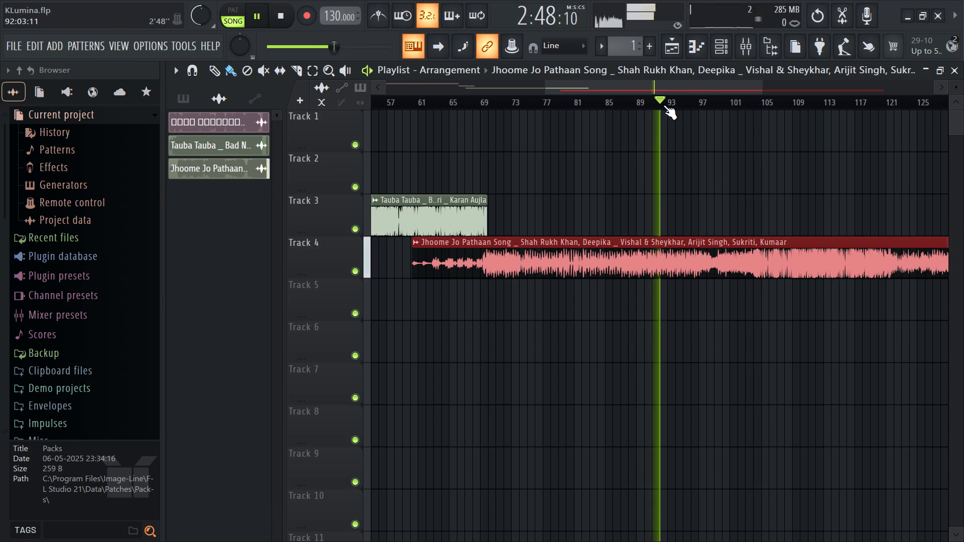
pyautogui.click(731, 99)
pyautogui.click(782, 102)
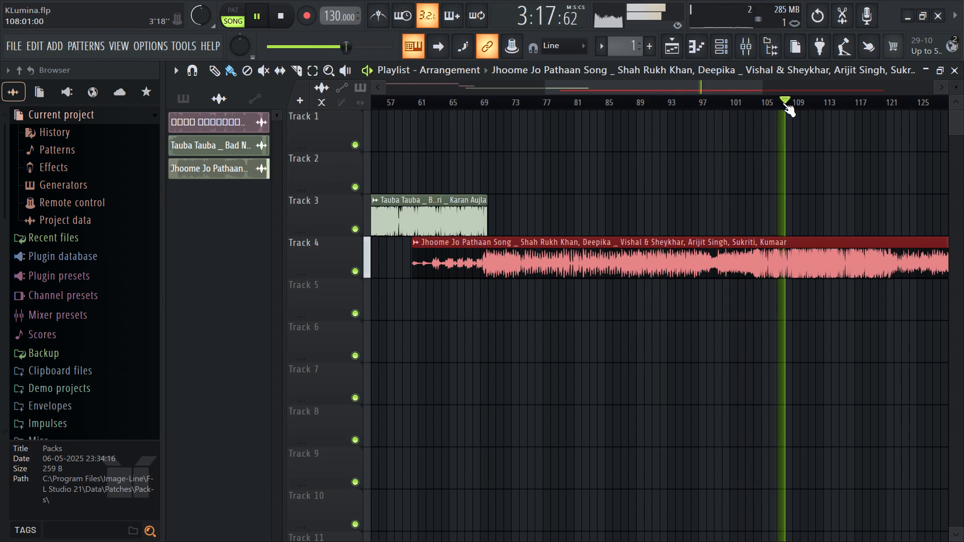
# Delete the Jhoome Jo Pathaan audio from the project and stop playback.
pyautogui.rightClick(232, 162)
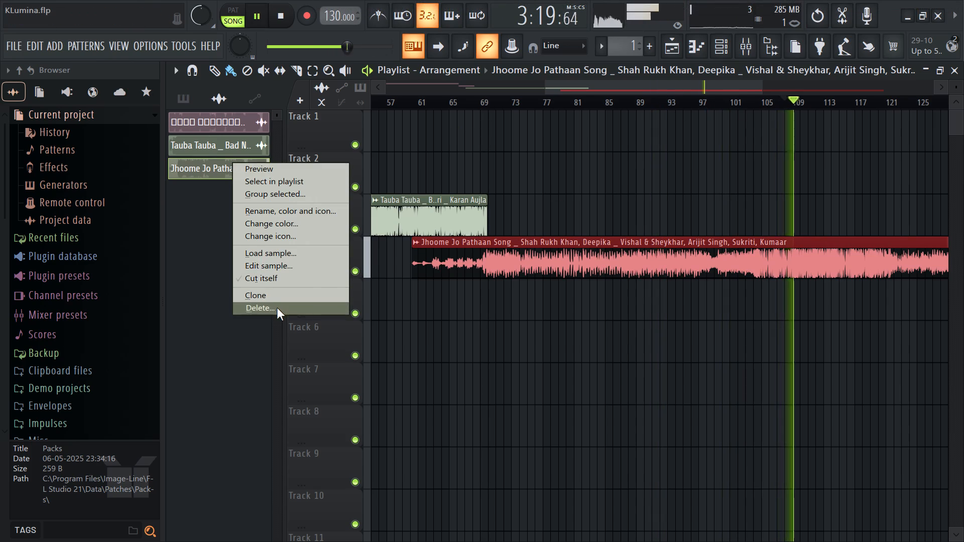
pyautogui.click(277, 308)
pyautogui.press('space')
# Switch to the Jhoome Jo Pathaan YouTube video in Chrome and listen to it from about 0:53.
pyautogui.hotkey('alt', 'Tab')
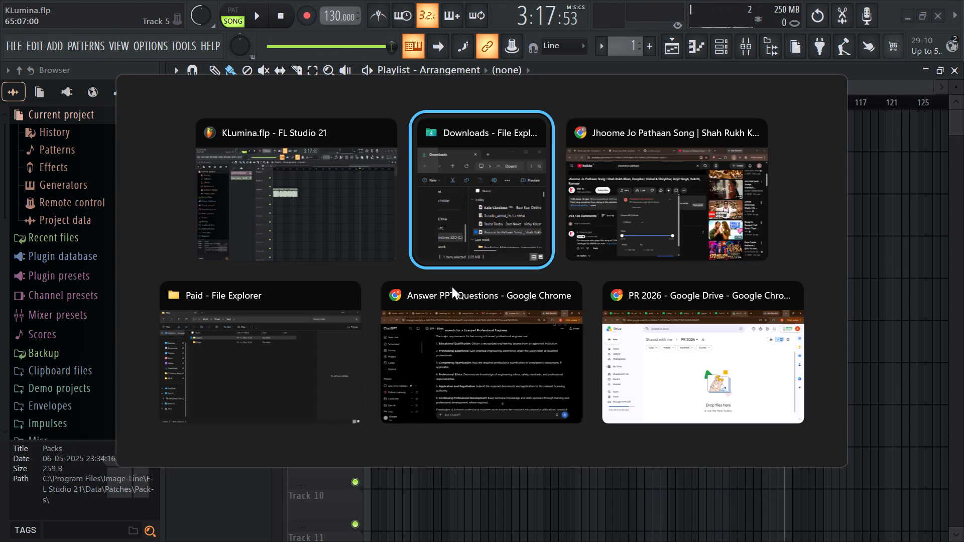
pyautogui.hotkey('alt', 'Tab')
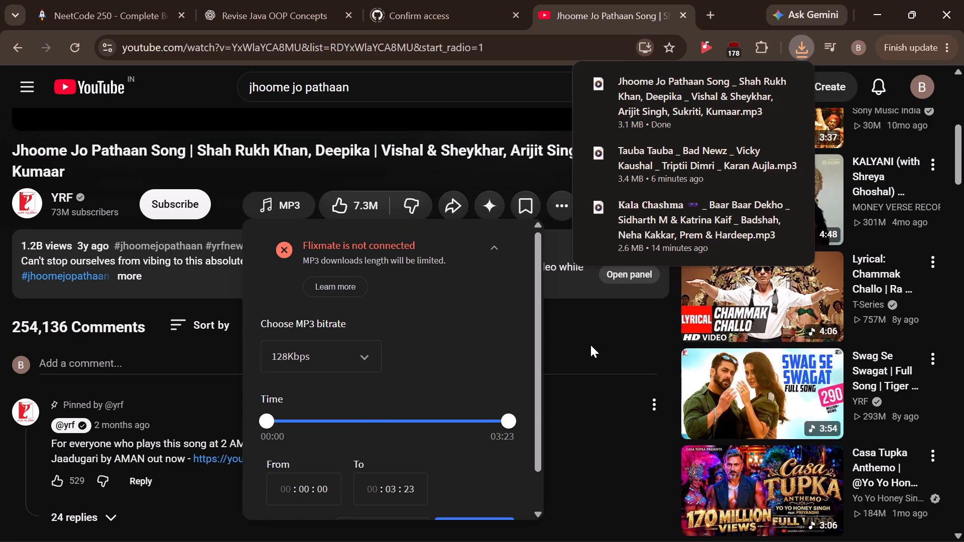
pyautogui.click(590, 345)
pyautogui.scroll(5, 443, 249)
pyautogui.click(384, 268)
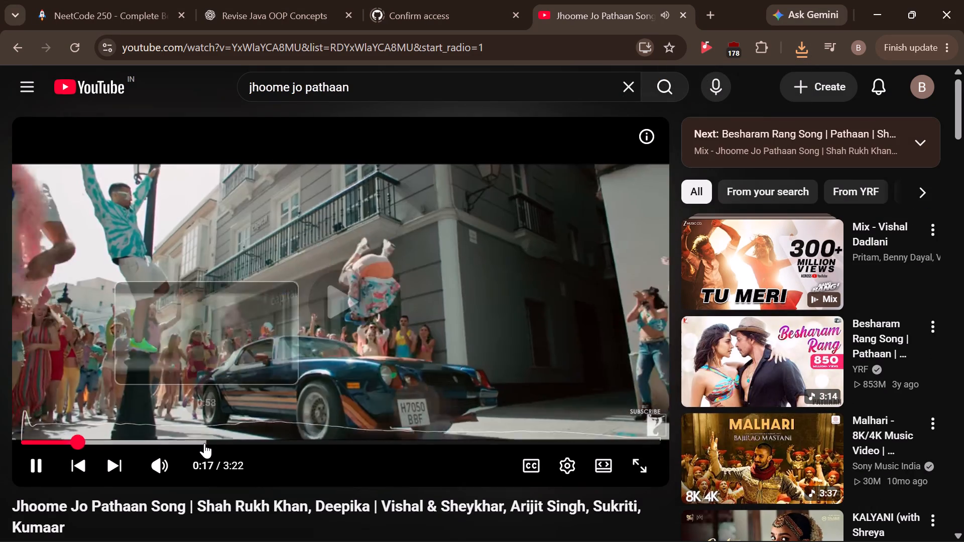
pyautogui.click(204, 443)
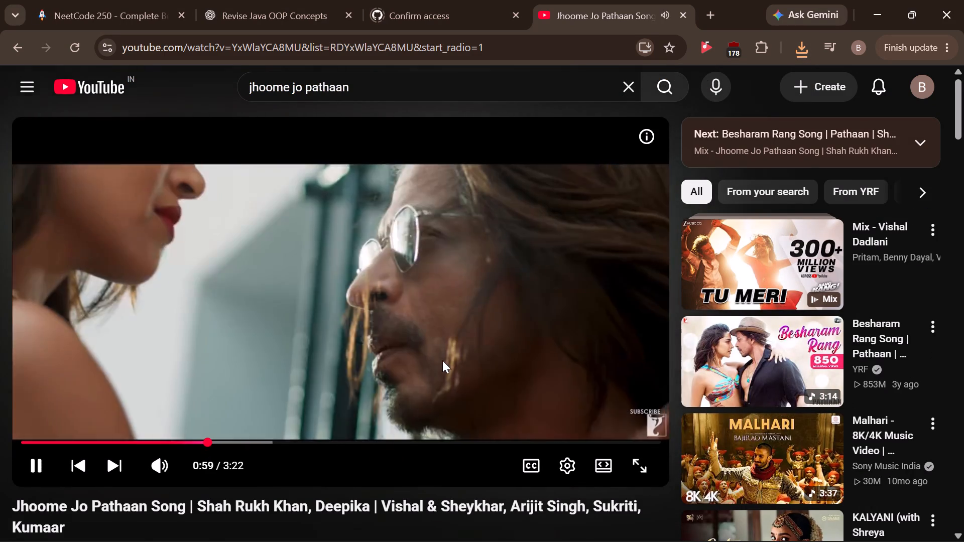
pyautogui.scroll(-2, 448, 344)
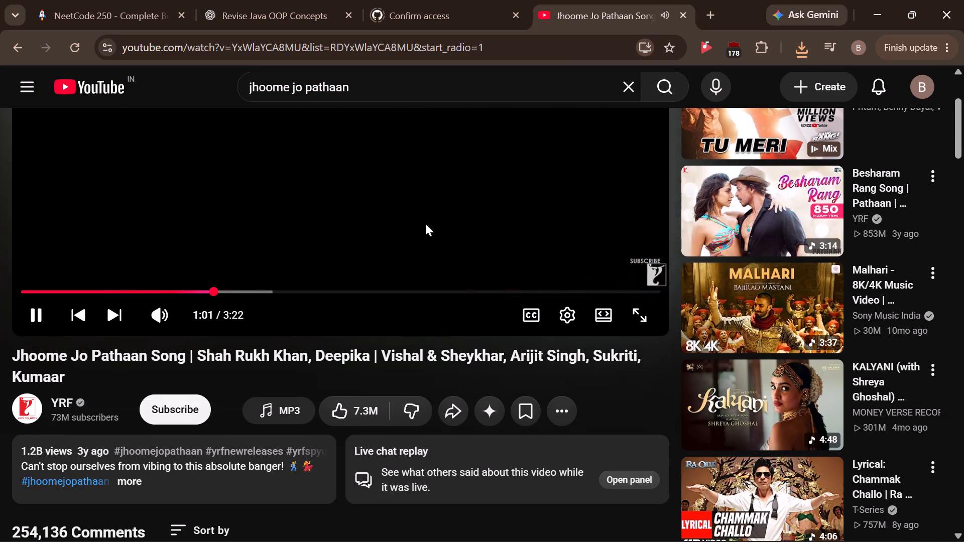
pyautogui.click(404, 214)
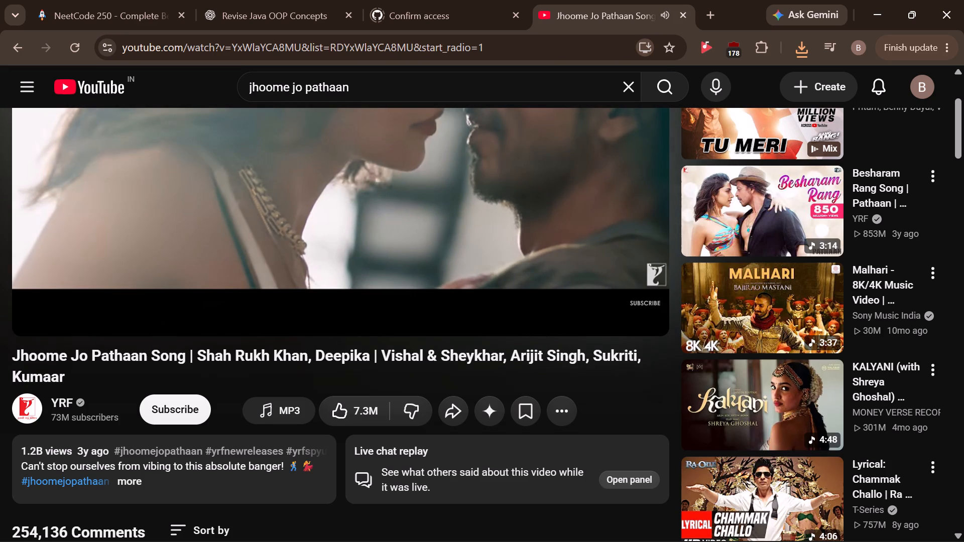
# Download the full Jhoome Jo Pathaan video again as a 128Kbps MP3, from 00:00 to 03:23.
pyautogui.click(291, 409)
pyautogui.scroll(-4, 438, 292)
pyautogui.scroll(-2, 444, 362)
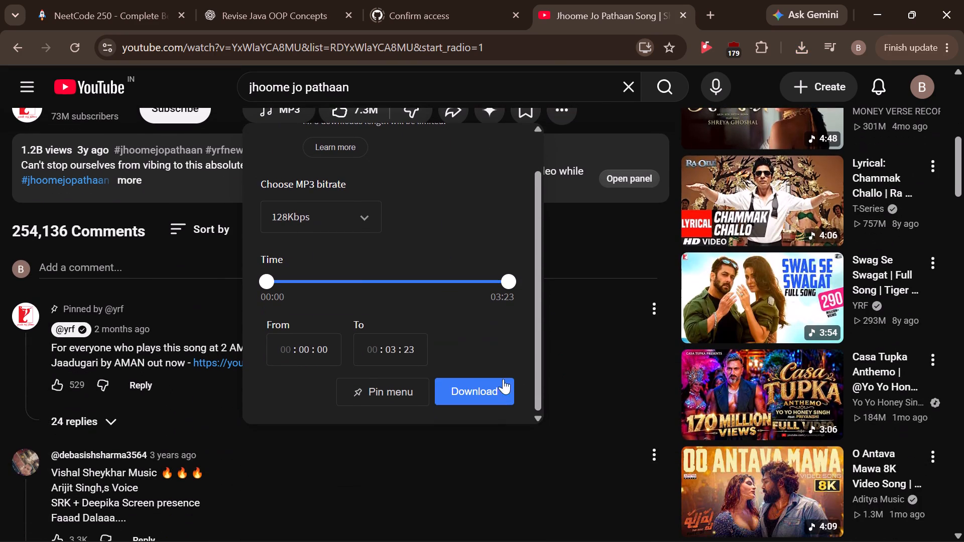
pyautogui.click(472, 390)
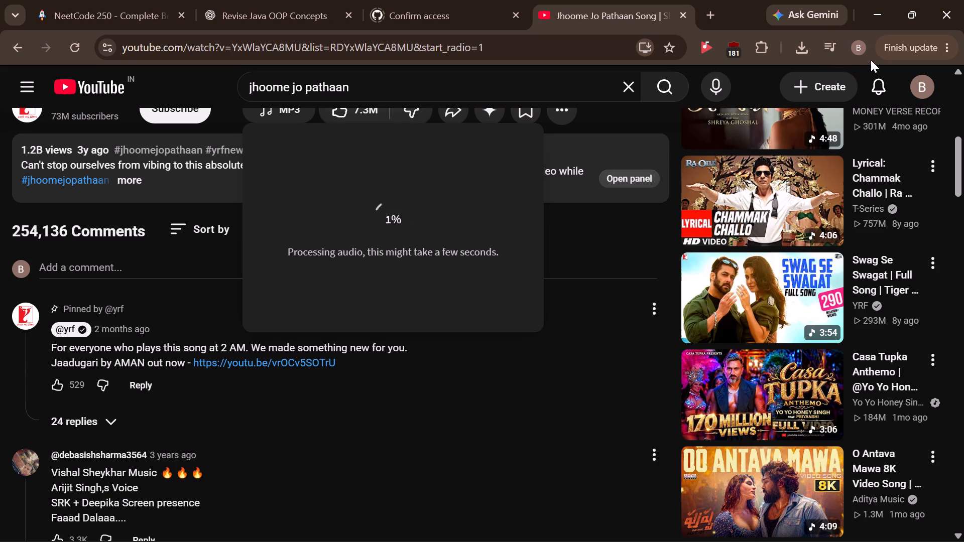
# Delete the earlier Jhoome Jo Pathaan MP3 from the Downloads folder and minimize the folder window.
pyautogui.click(805, 49)
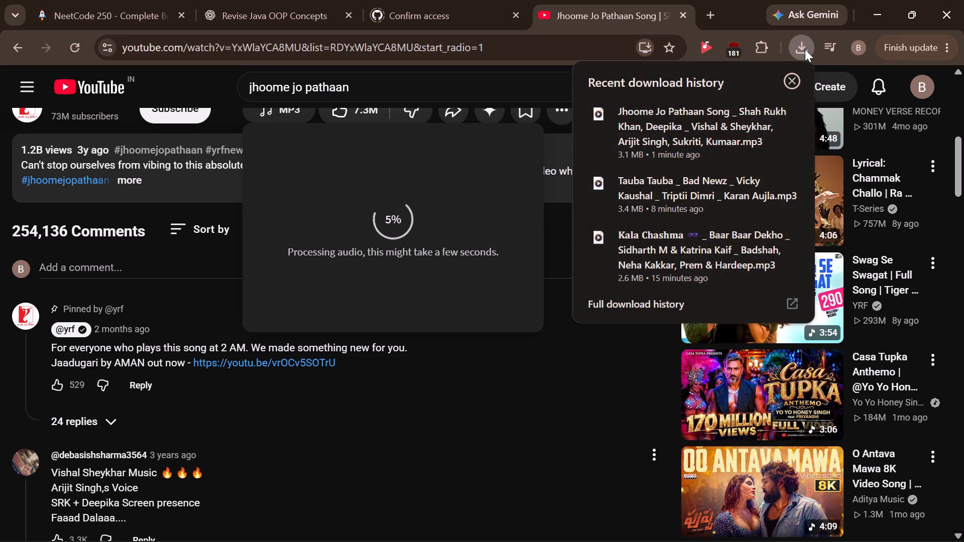
pyautogui.click(763, 114)
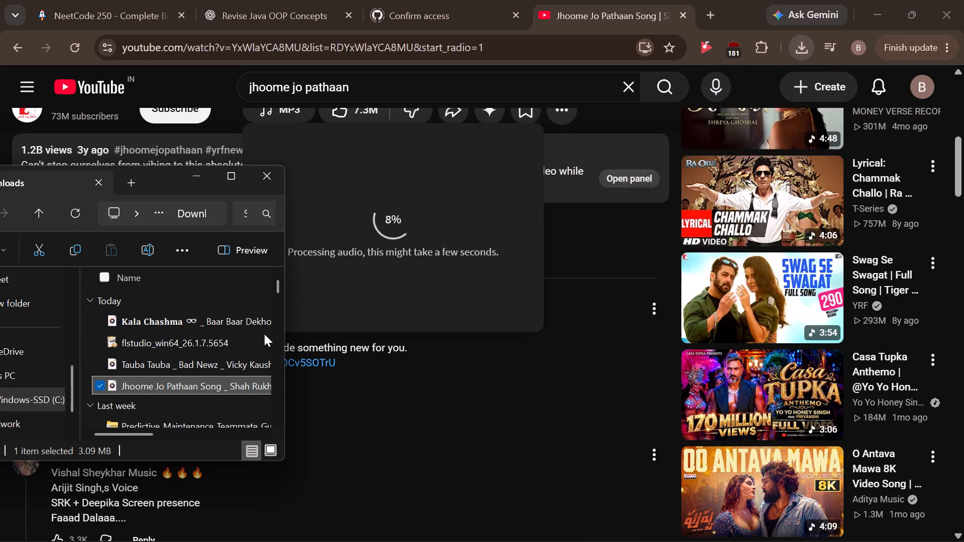
pyautogui.press('Delete')
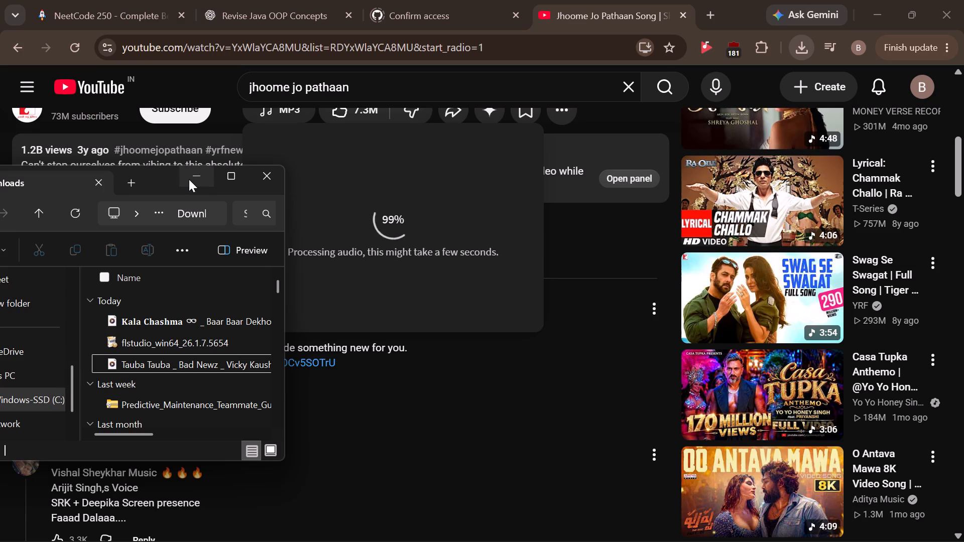
pyautogui.click(189, 179)
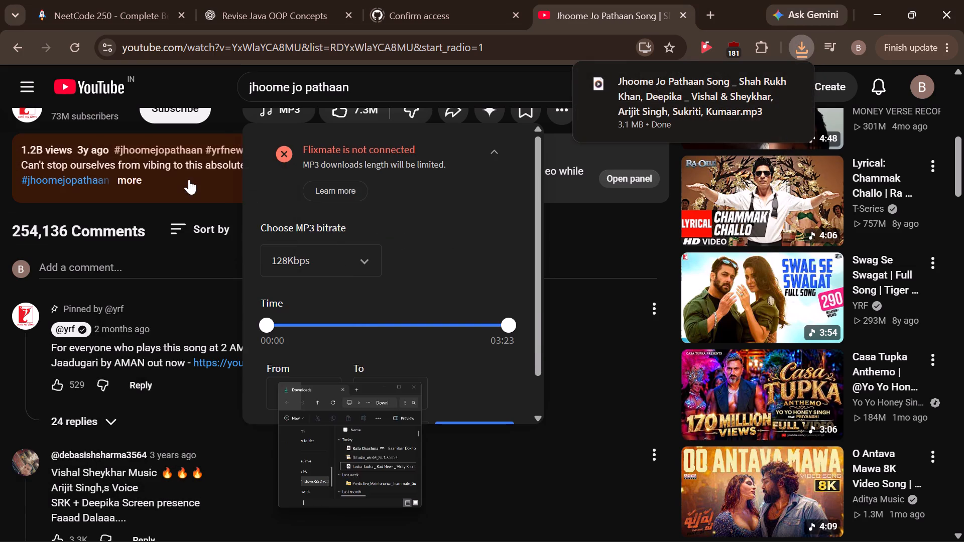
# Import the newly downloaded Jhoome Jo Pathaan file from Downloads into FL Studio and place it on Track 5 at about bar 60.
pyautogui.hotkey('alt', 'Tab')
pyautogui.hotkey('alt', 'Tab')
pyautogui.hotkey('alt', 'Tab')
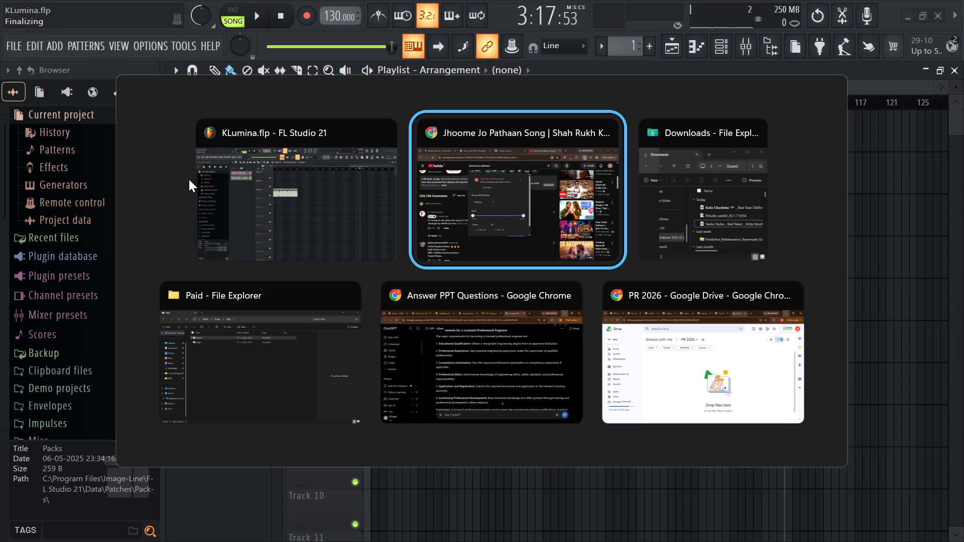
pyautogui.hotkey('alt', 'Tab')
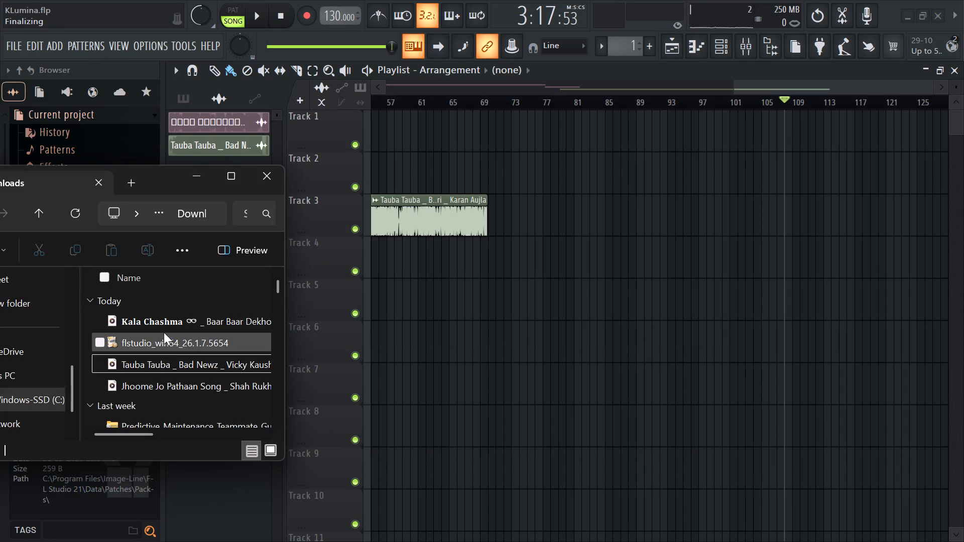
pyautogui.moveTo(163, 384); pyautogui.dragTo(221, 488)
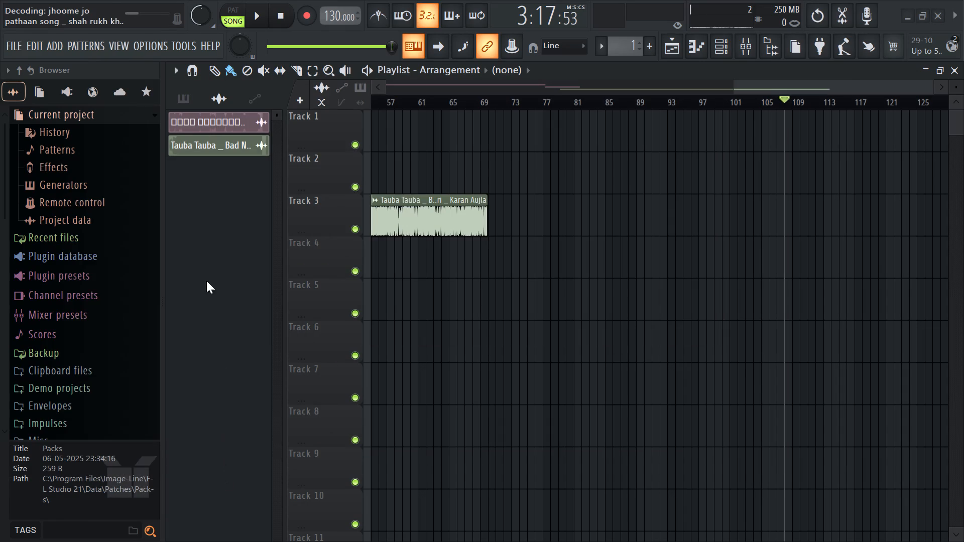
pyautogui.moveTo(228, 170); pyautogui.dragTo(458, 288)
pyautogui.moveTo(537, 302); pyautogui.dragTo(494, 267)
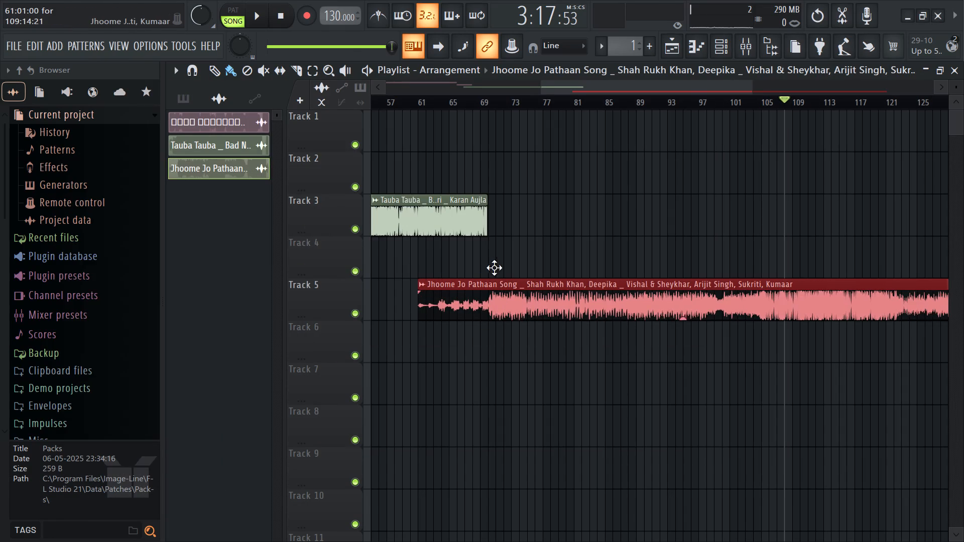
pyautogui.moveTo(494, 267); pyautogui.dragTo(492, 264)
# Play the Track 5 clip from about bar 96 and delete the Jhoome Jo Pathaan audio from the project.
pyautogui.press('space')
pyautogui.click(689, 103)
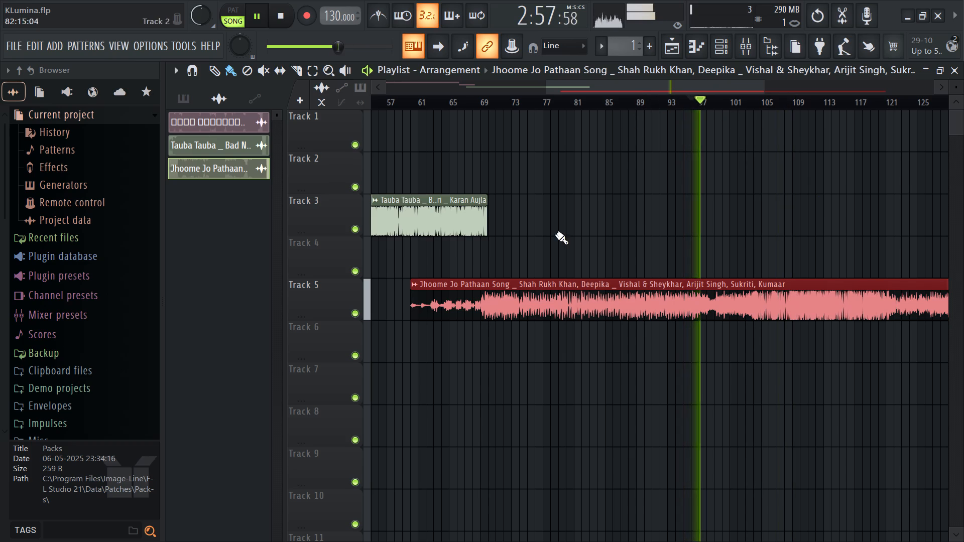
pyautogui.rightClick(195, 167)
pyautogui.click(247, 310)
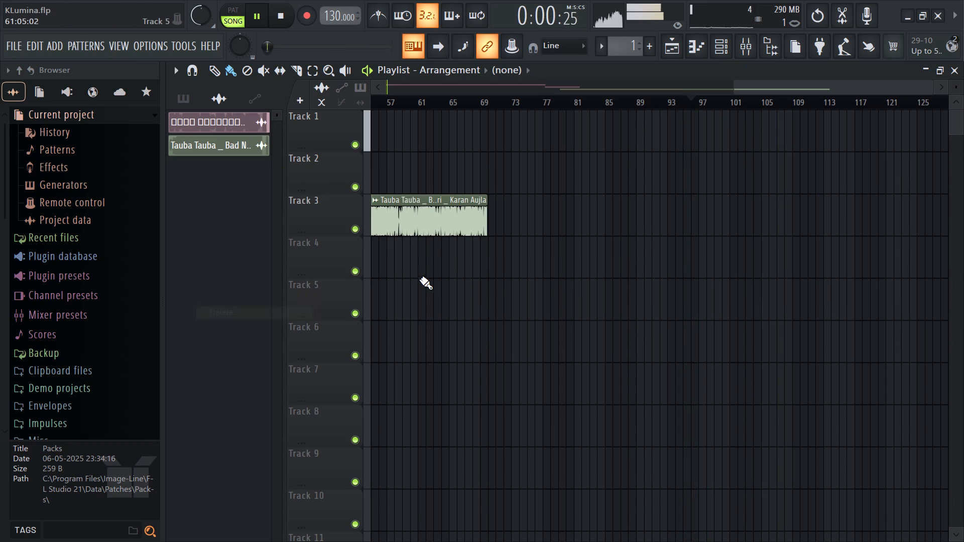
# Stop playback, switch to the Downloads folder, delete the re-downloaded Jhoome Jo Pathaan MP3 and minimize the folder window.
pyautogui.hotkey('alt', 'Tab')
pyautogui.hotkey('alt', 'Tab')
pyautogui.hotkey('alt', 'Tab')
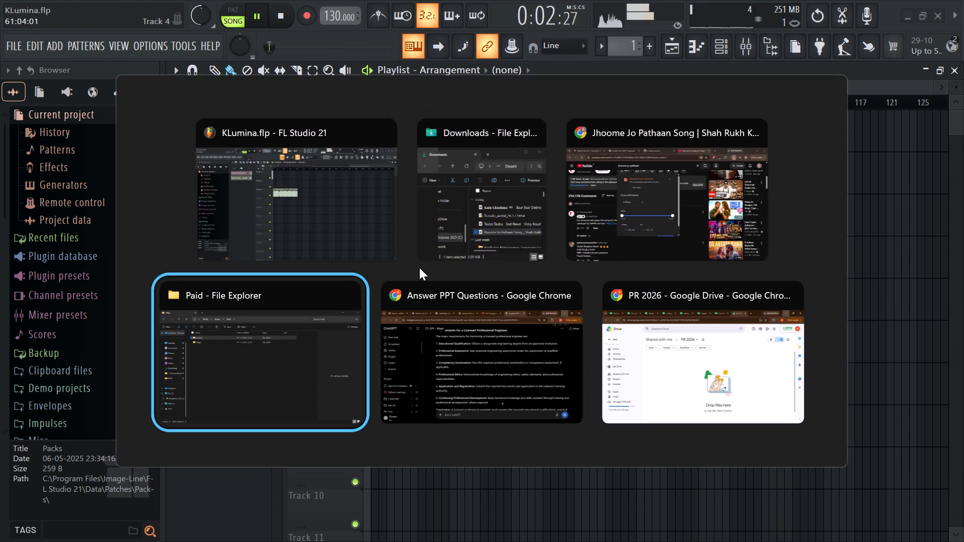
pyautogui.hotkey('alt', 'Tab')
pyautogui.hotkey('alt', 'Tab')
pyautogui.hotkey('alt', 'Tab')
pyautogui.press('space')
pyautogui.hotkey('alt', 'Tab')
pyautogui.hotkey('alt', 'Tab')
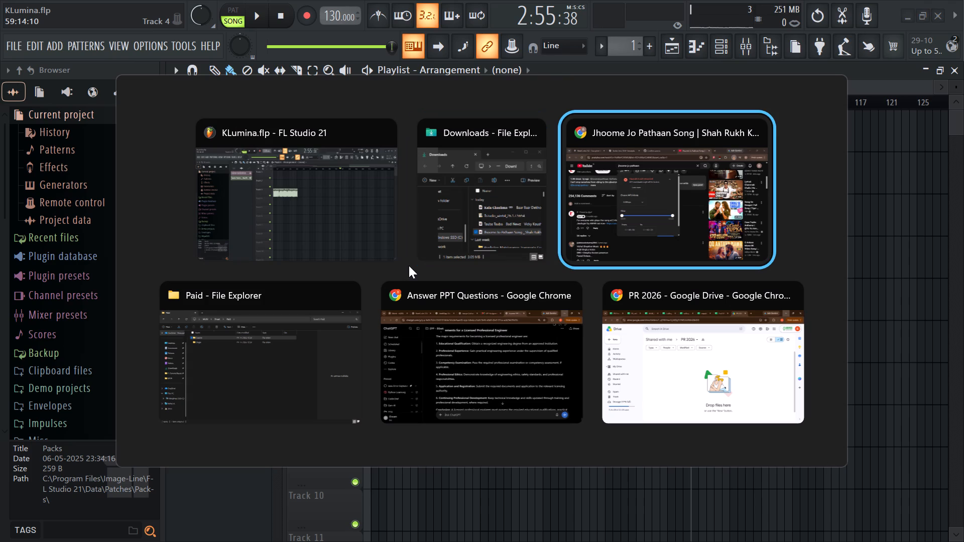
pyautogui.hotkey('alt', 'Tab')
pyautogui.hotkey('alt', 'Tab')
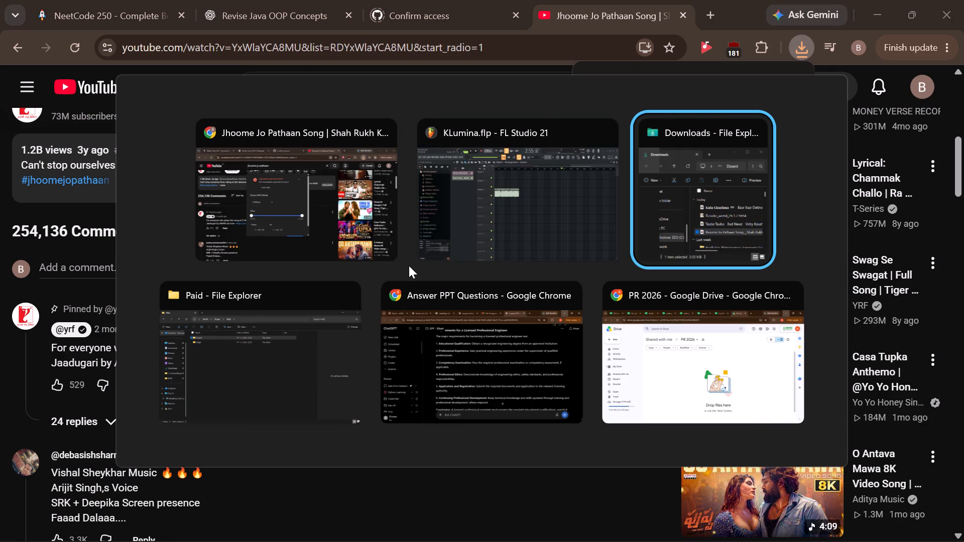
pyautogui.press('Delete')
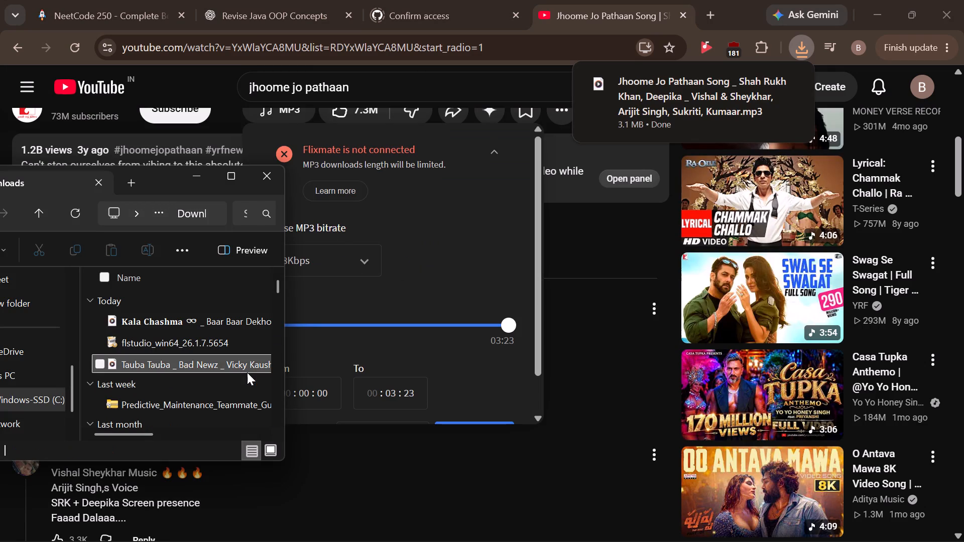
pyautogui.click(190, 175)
# Open the YRF lyrical version of Jhoome Jo Pathaan from the search results and preview it from about 1:05 and 1:55.
pyautogui.click(20, 56)
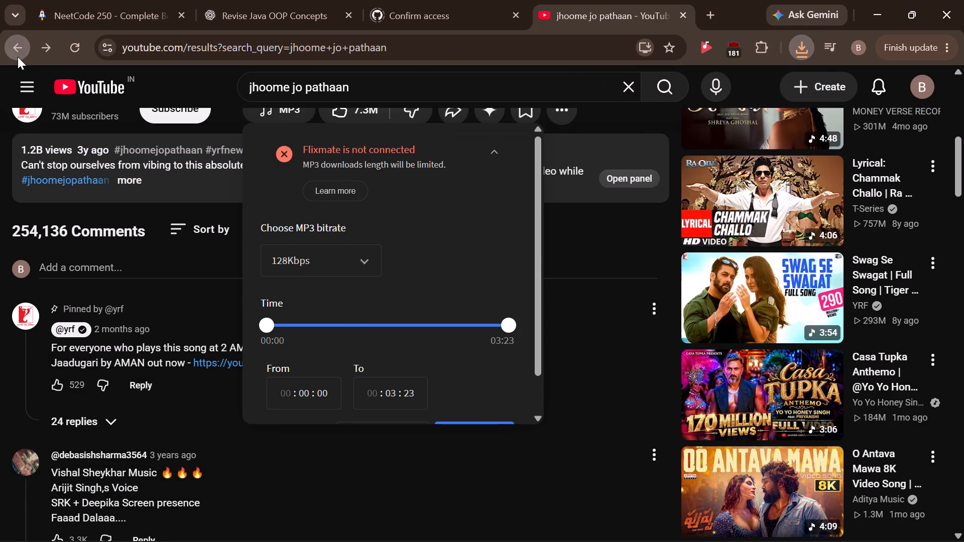
pyautogui.scroll(-2, 307, 348)
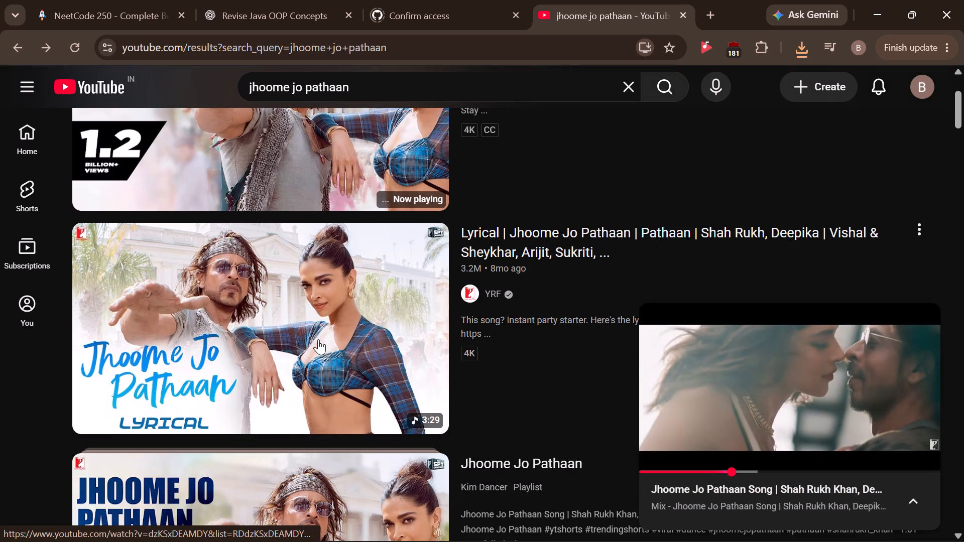
pyautogui.click(322, 331)
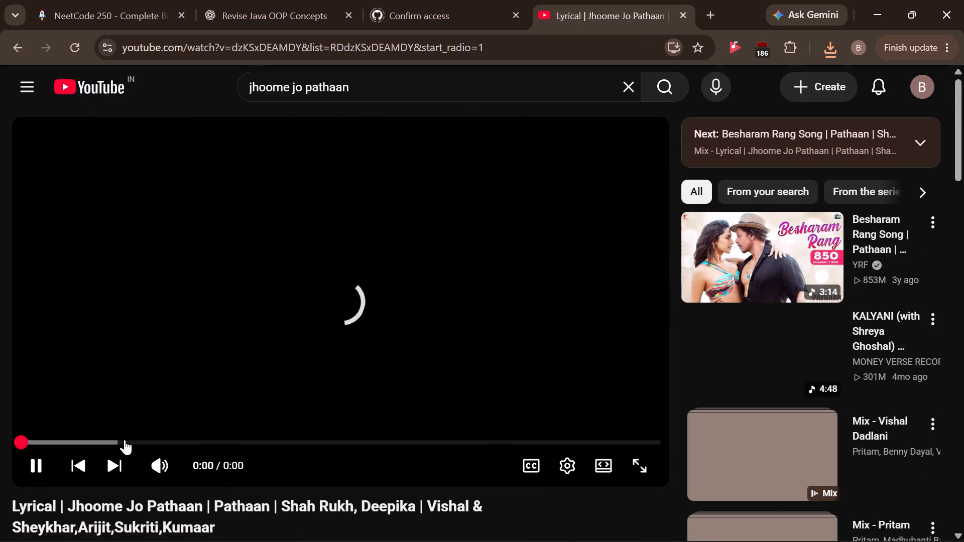
pyautogui.click(127, 439)
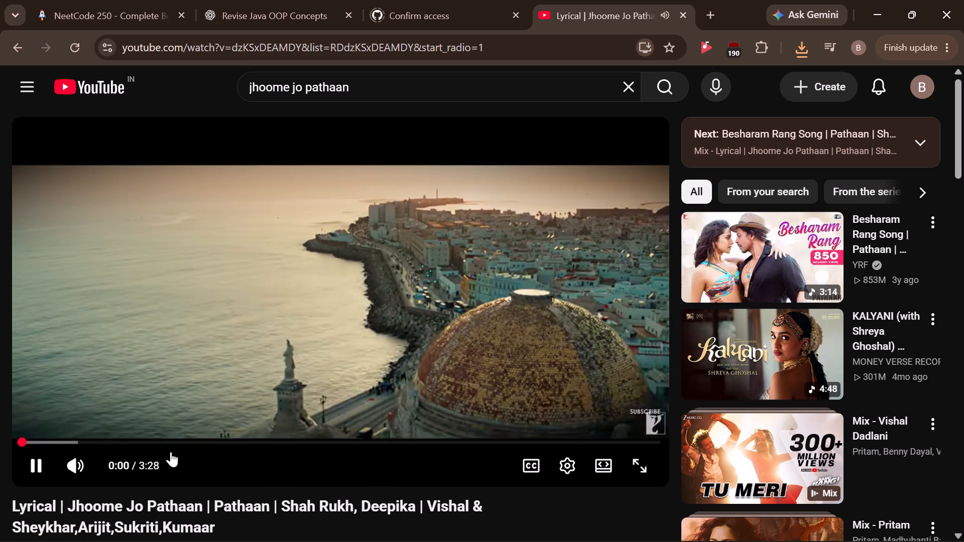
pyautogui.click(218, 442)
pyautogui.click(567, 470)
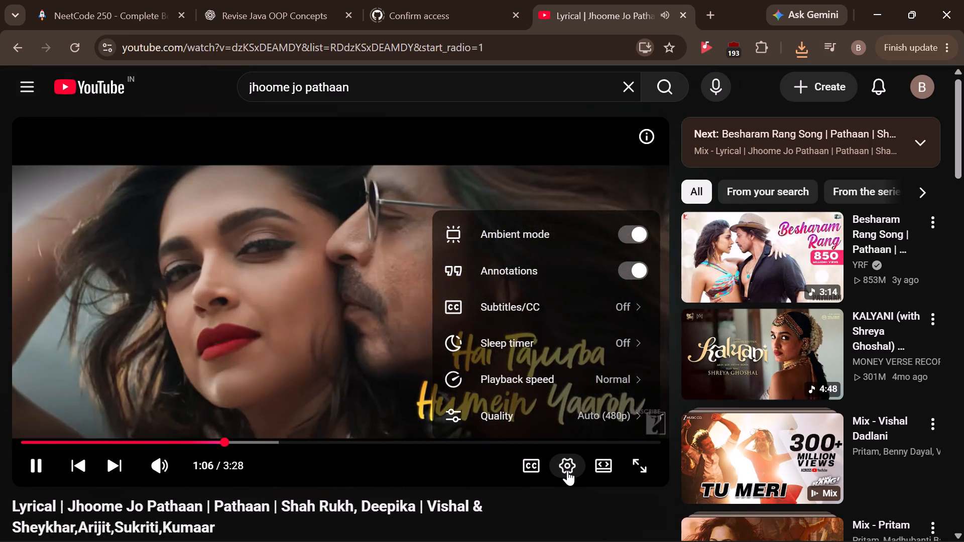
pyautogui.scroll(-2, 521, 363)
pyautogui.scroll(2, 384, 292)
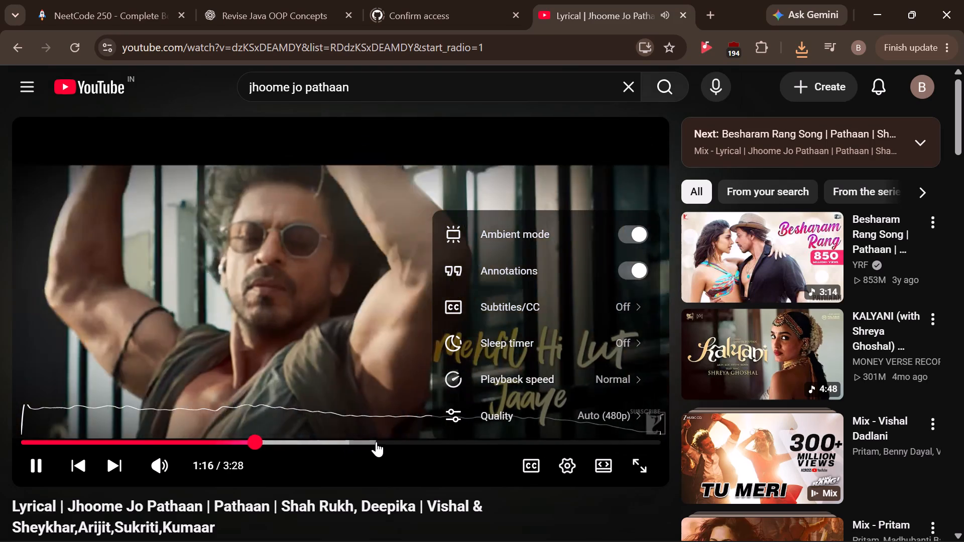
pyautogui.click(376, 442)
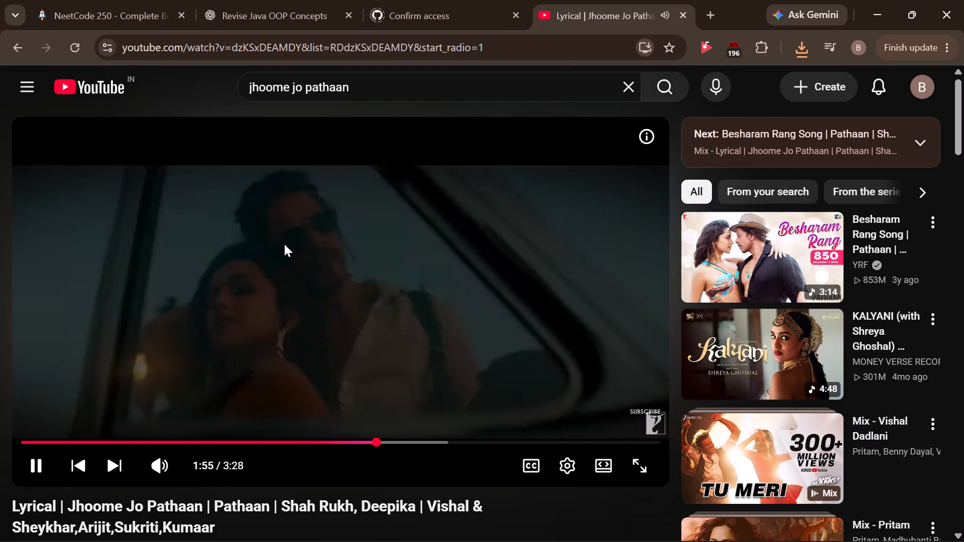
# Open the Tu Meri full video from the suggested Vishal Dadlani mix, preview it from about 1:01 and pause it.
pyautogui.scroll(-2, 356, 291)
pyautogui.click(773, 298)
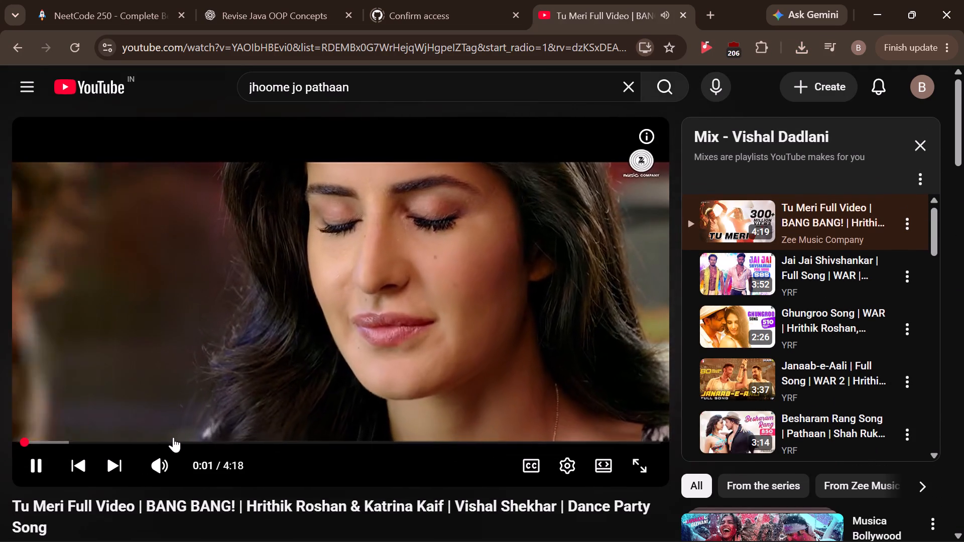
pyautogui.click(172, 439)
pyautogui.scroll(-2, 306, 375)
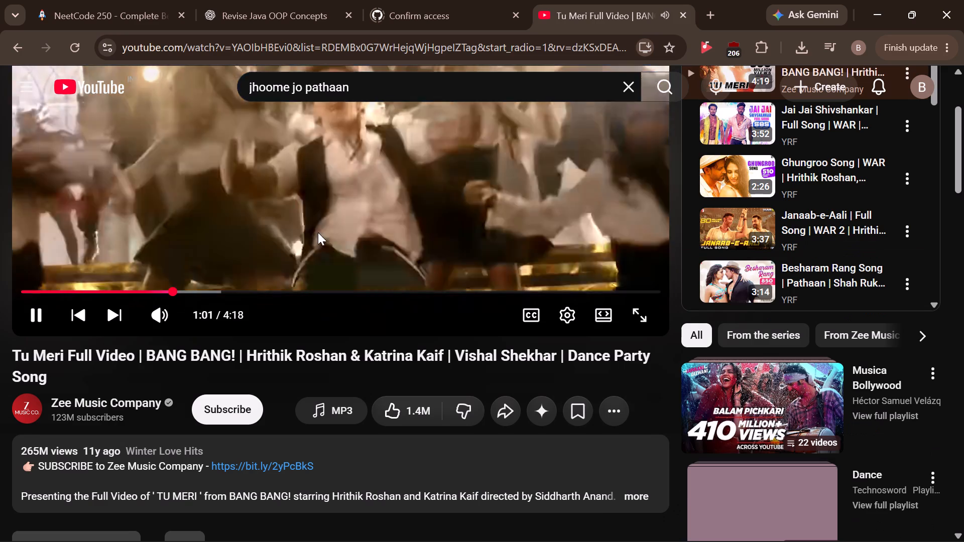
pyautogui.click(318, 232)
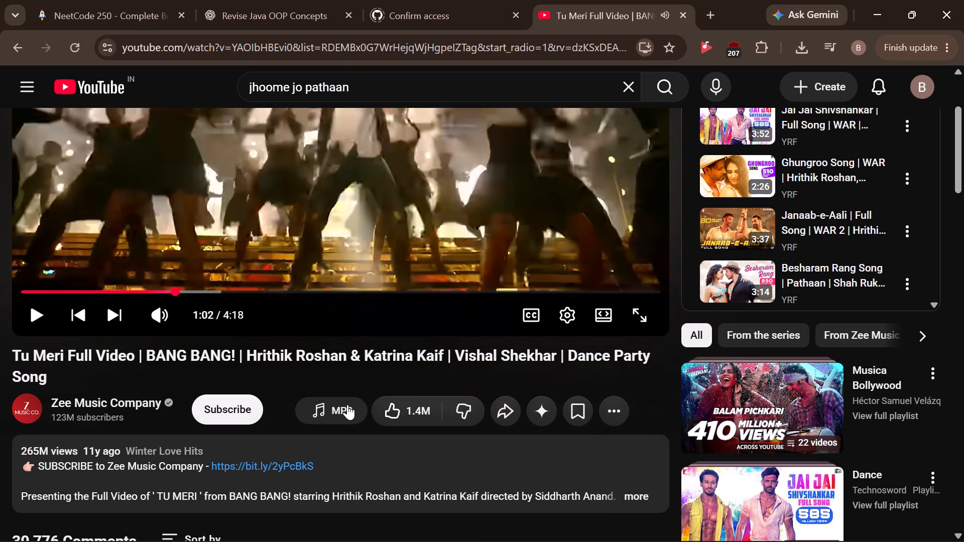
# Download the full Tu Meri song as a 128Kbps MP3.
pyautogui.click(347, 404)
pyautogui.scroll(-2, 524, 336)
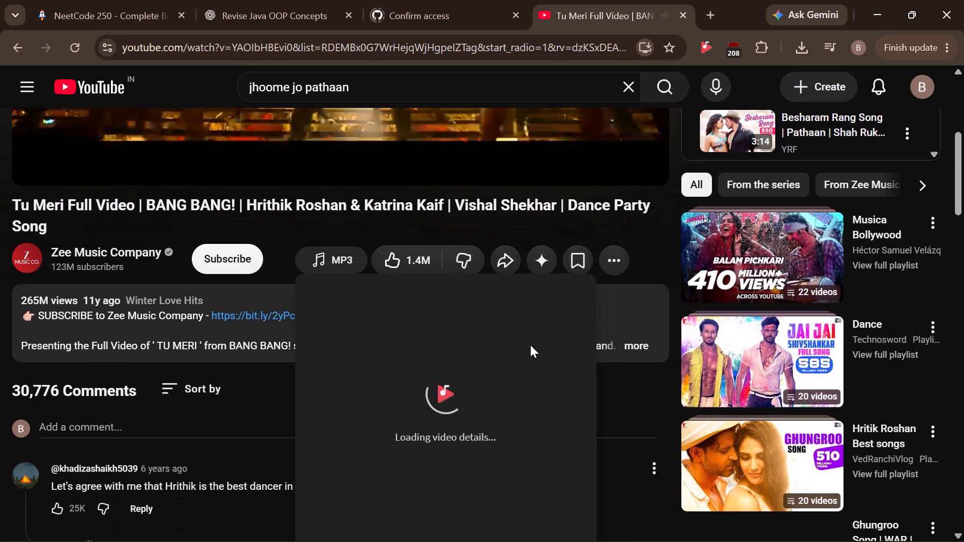
pyautogui.scroll(-1, 491, 410)
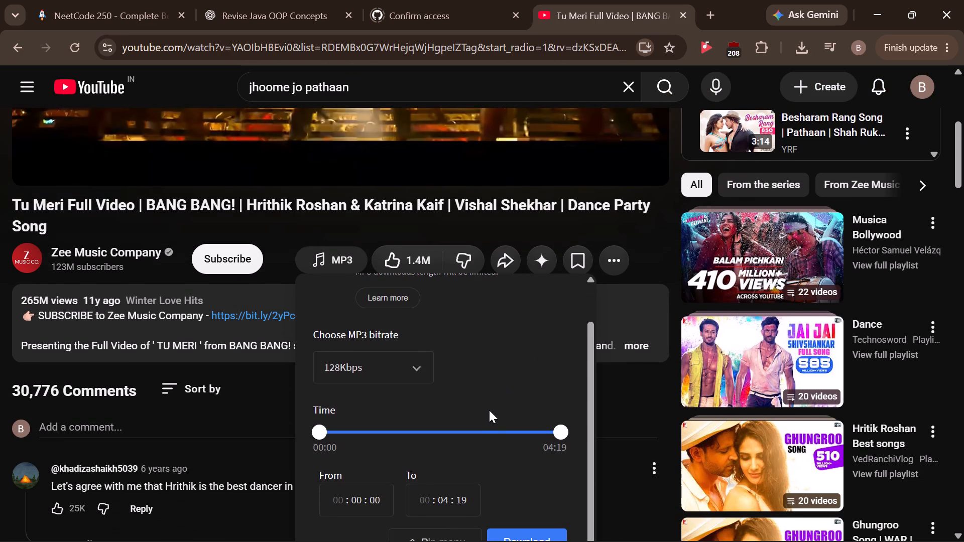
pyautogui.scroll(-1, 497, 425)
pyautogui.click(539, 463)
pyautogui.scroll(2, 595, 339)
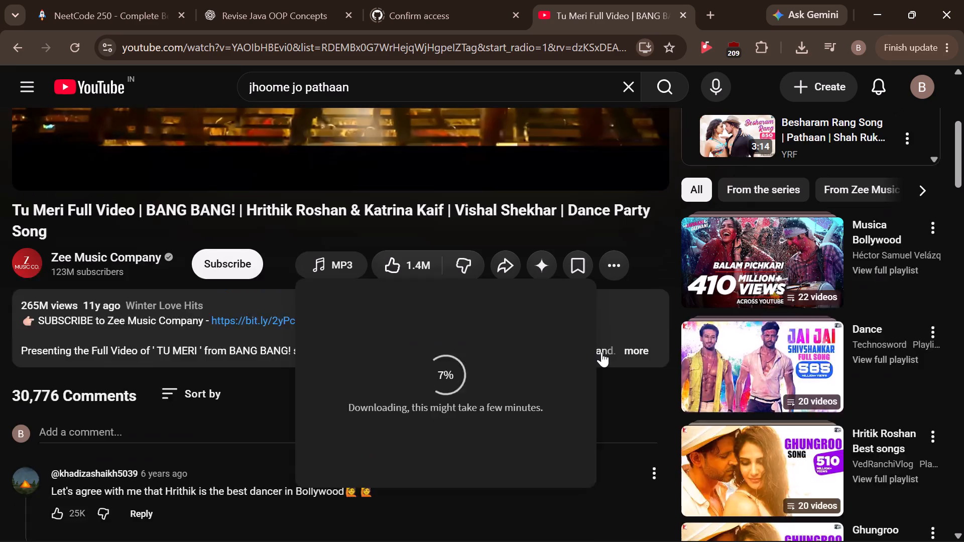